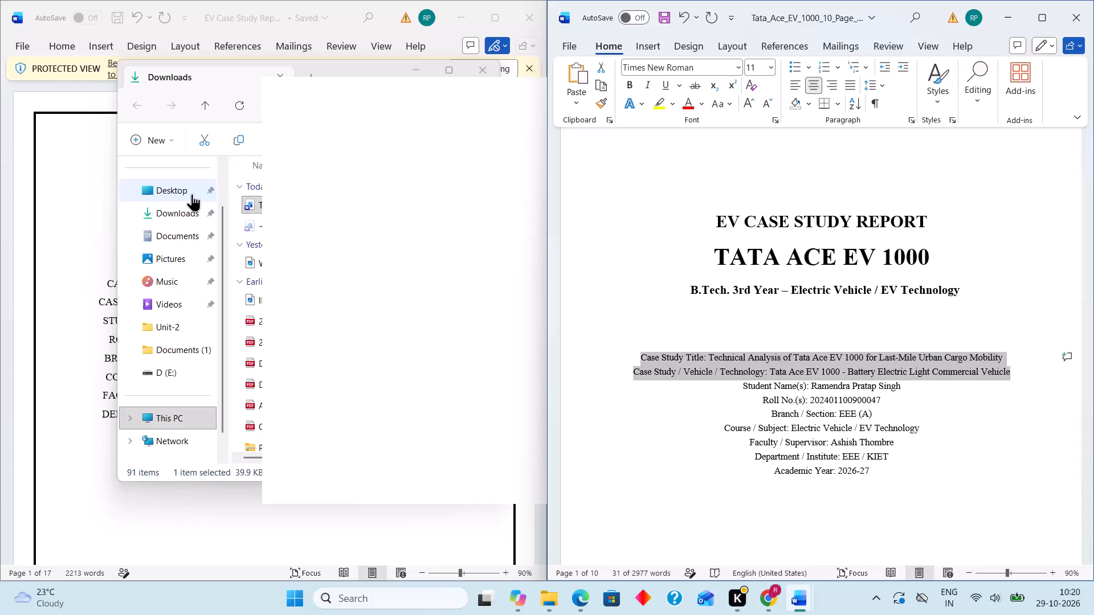
Check the contents of the Desktop folder, and minimize the file window to get back to the two report documents.
left_click(197, 192)
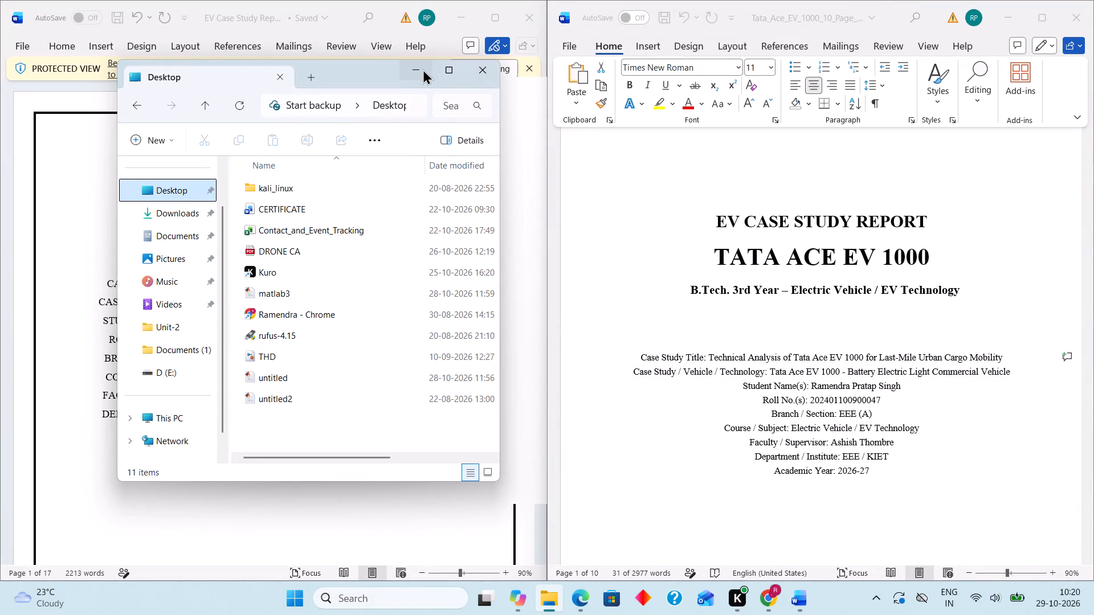
left_click(421, 69)
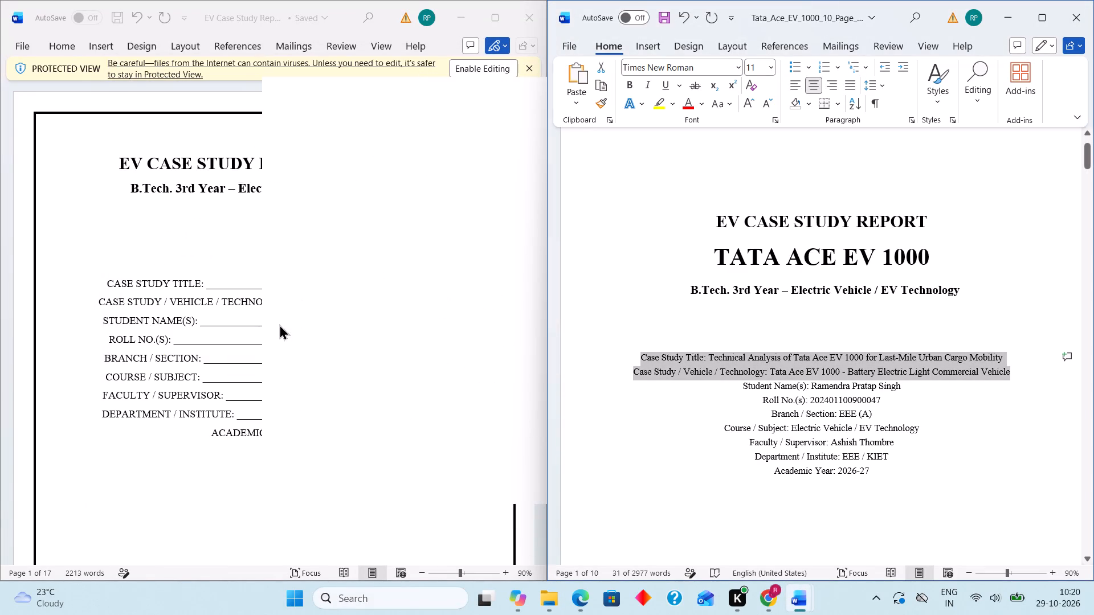
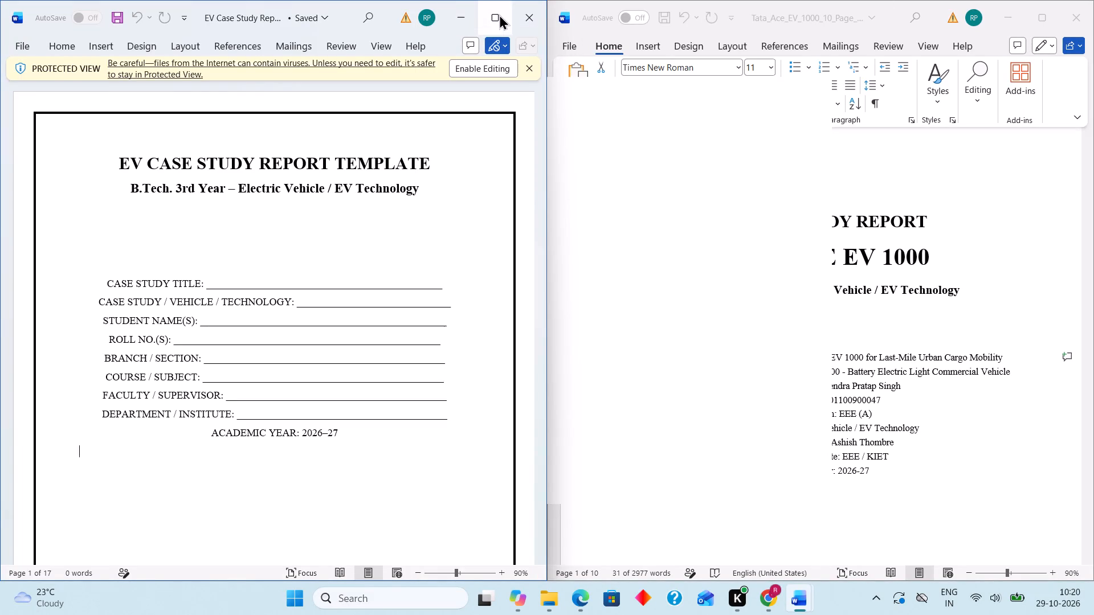
Review the Tata Ace EV 1000 report's declaration and abstract page against the template's assignment purpose, learning outcomes, report length and formatting requirements.
left_click(481, 43)
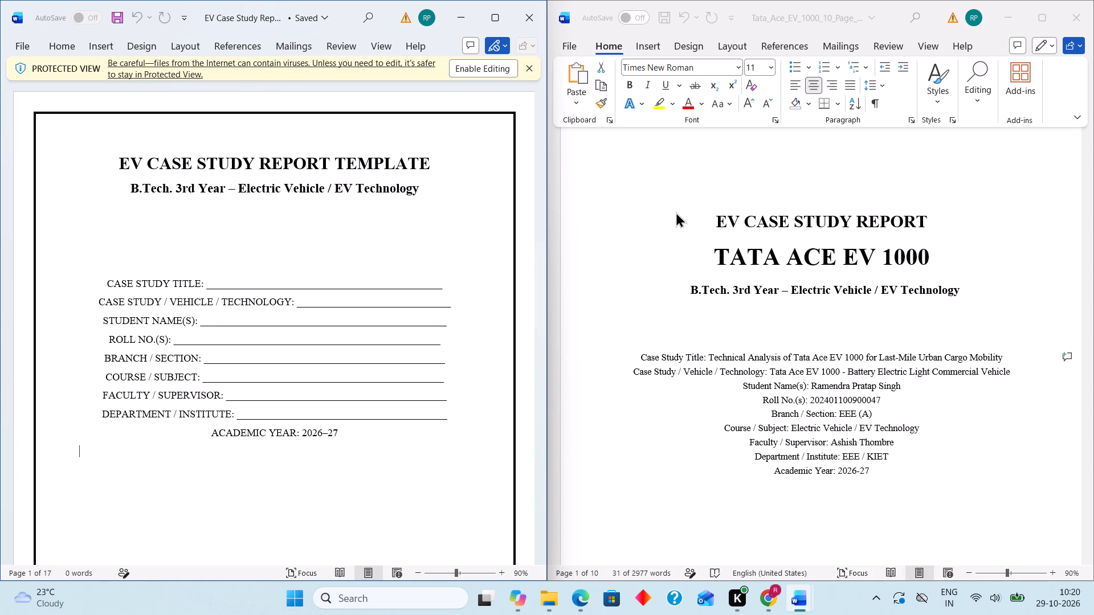
scroll(676, 212, "down", 3)
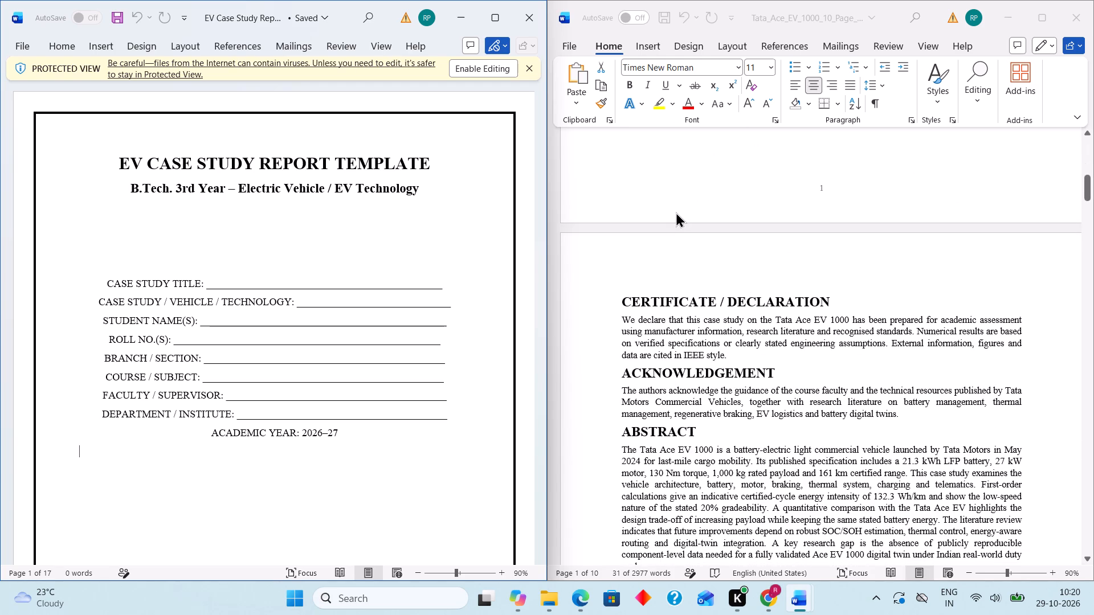
scroll(676, 212, "down", 1)
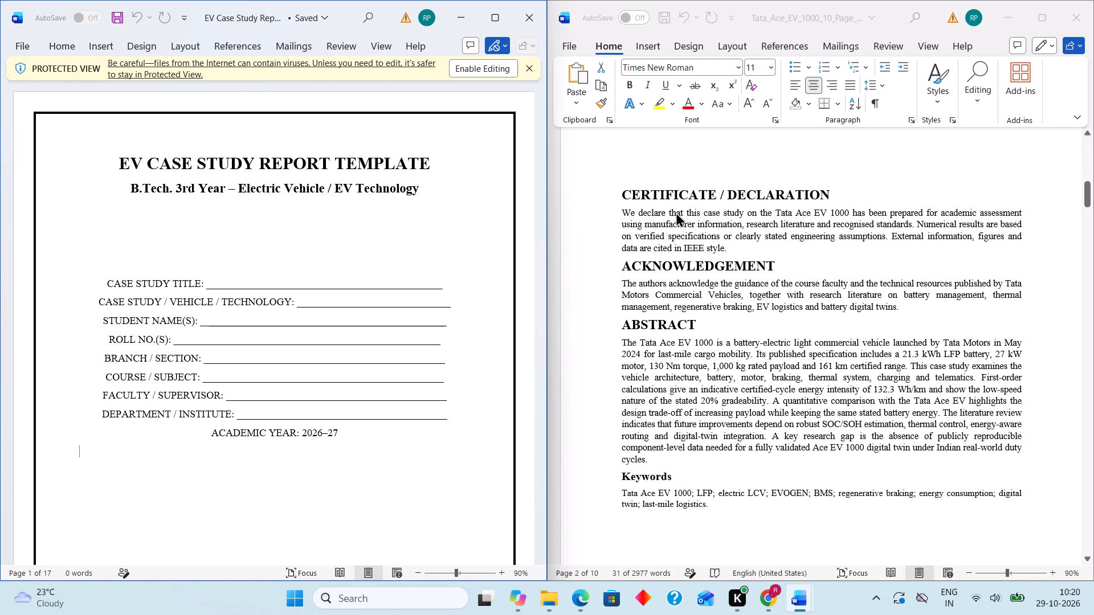
scroll(441, 322, "down", 3)
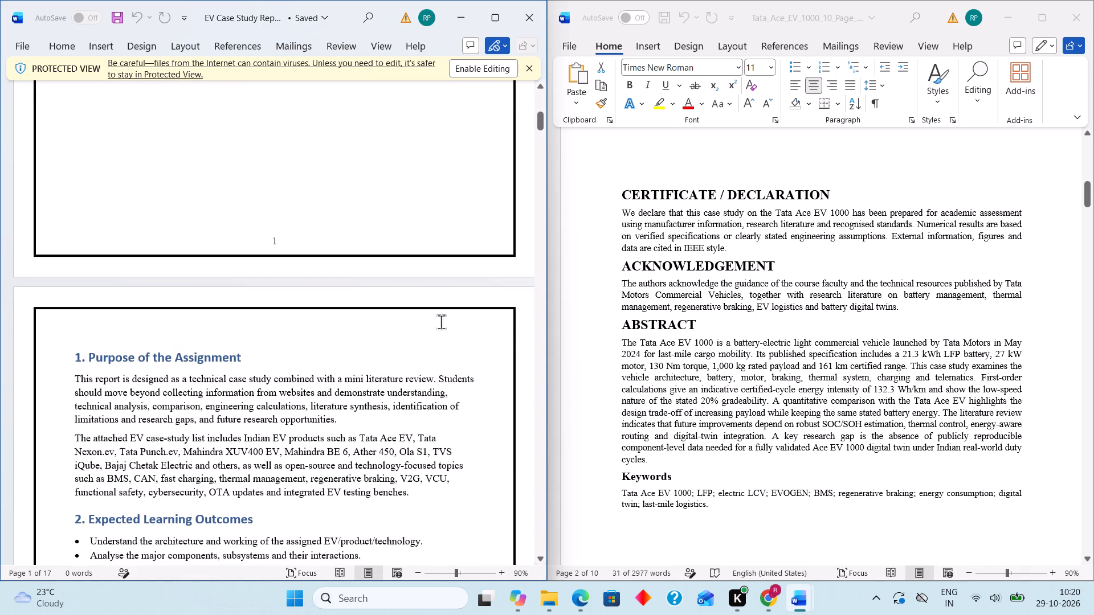
scroll(441, 322, "down", 1)
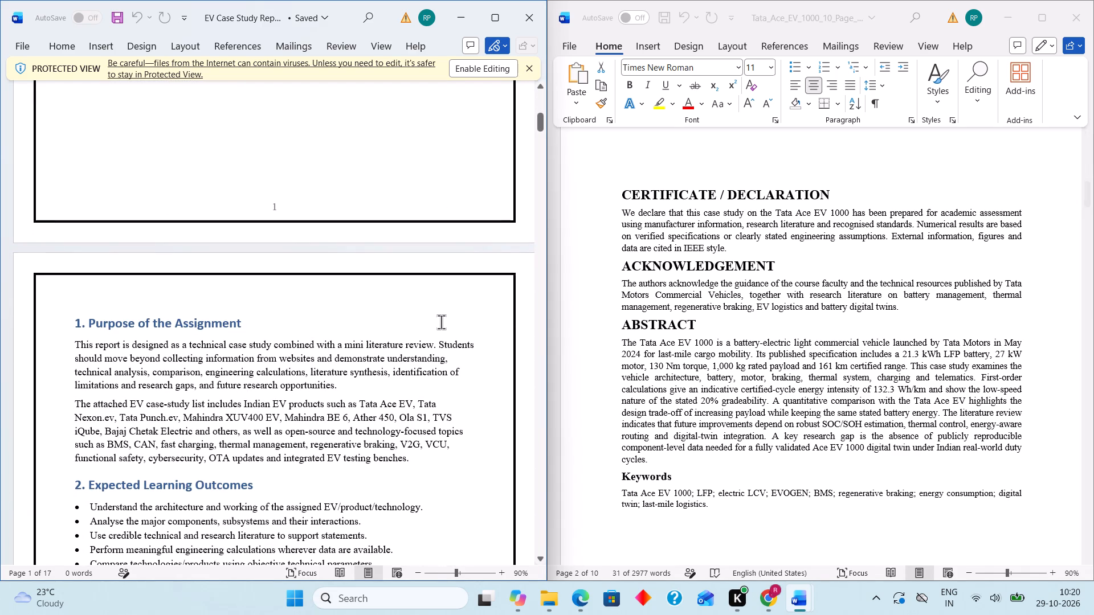
scroll(441, 322, "down", 1)
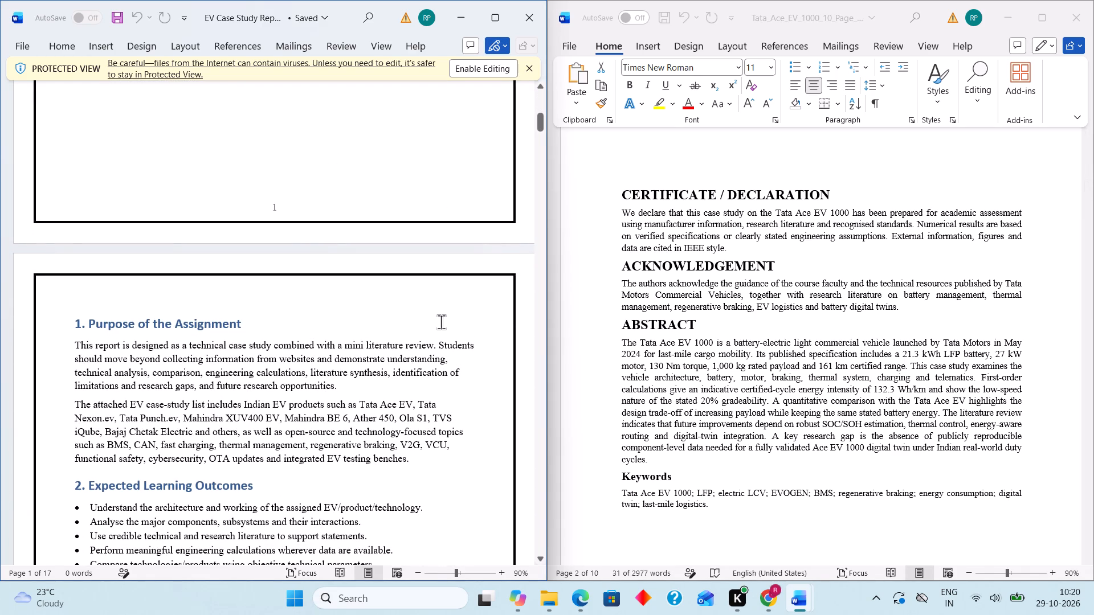
scroll(441, 322, "down", 5)
scroll(441, 322, "up", 1)
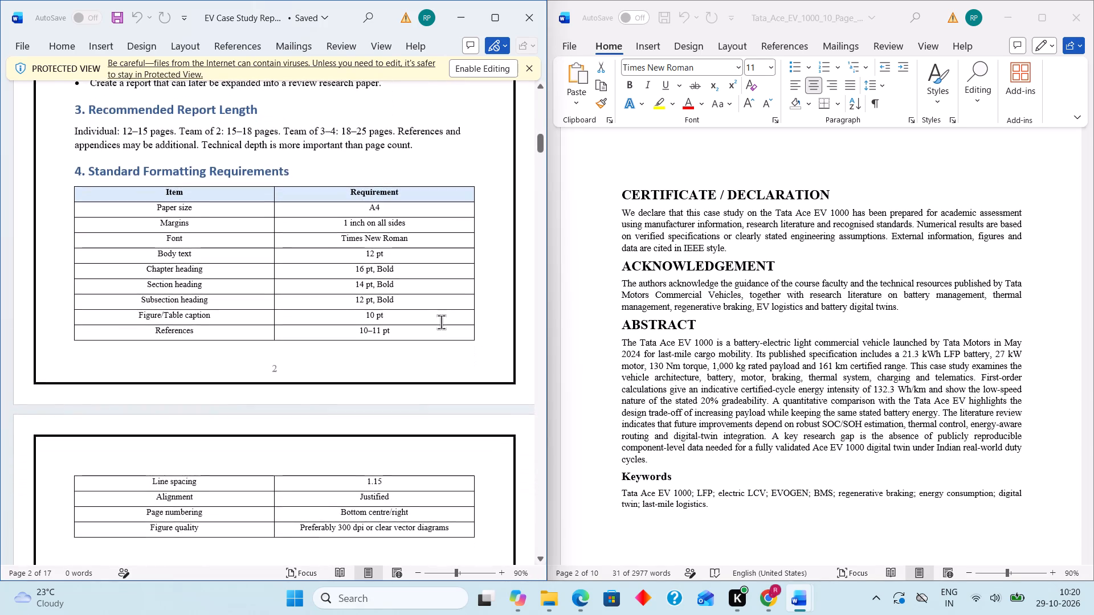
scroll(441, 322, "up", 2)
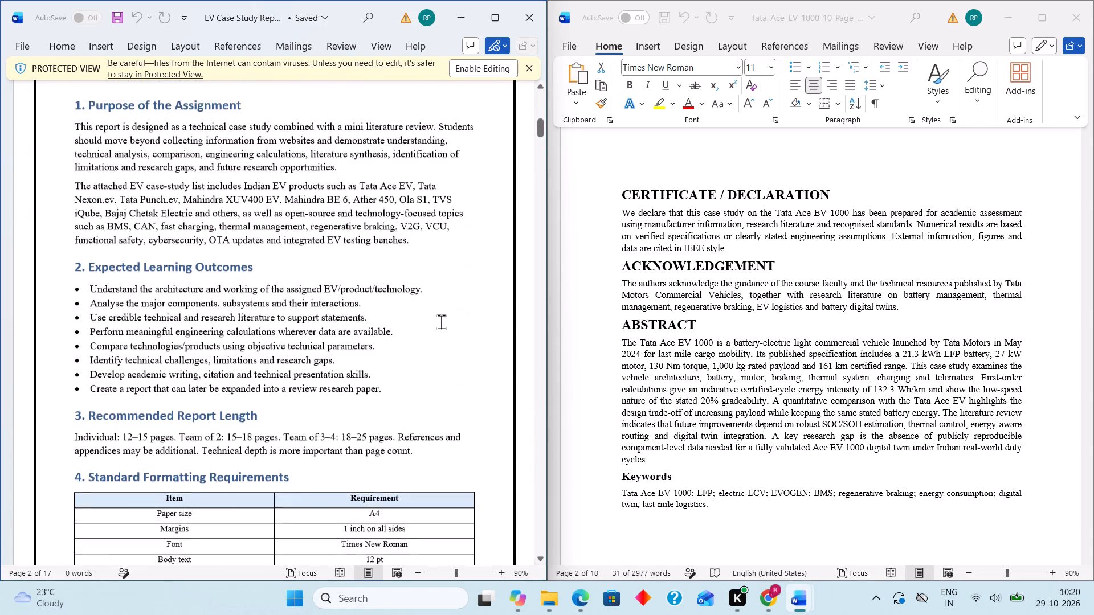
scroll(441, 322, "up", 1)
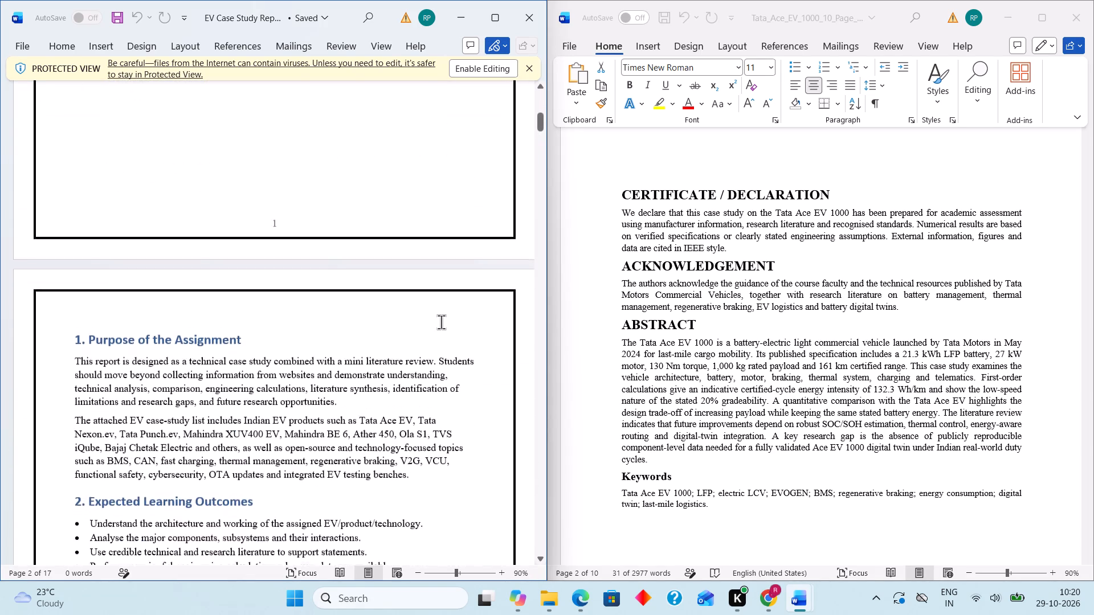
scroll(441, 322, "up", 1)
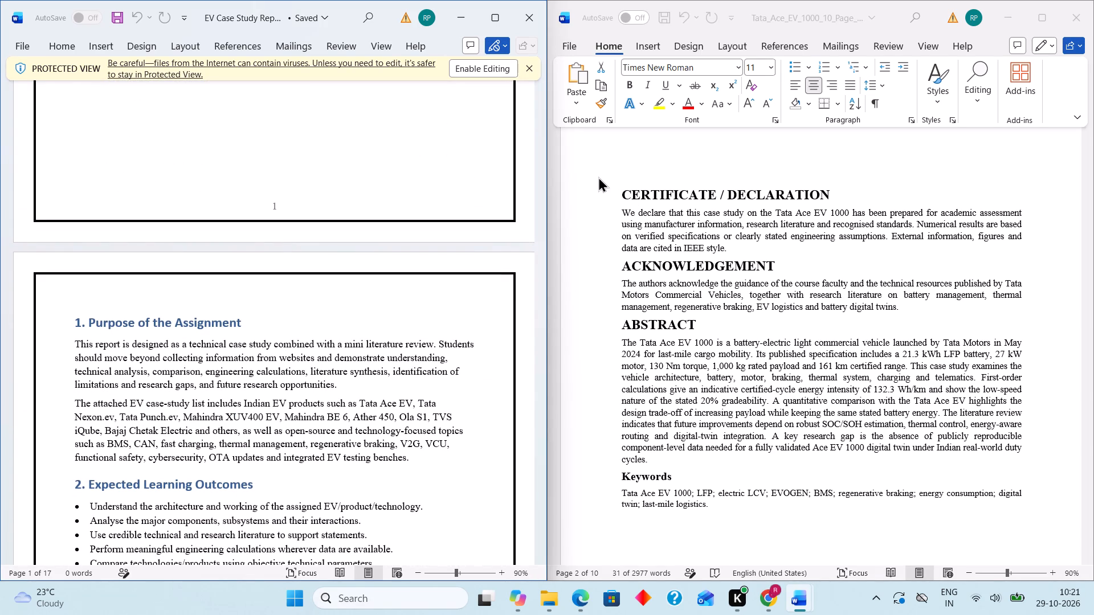
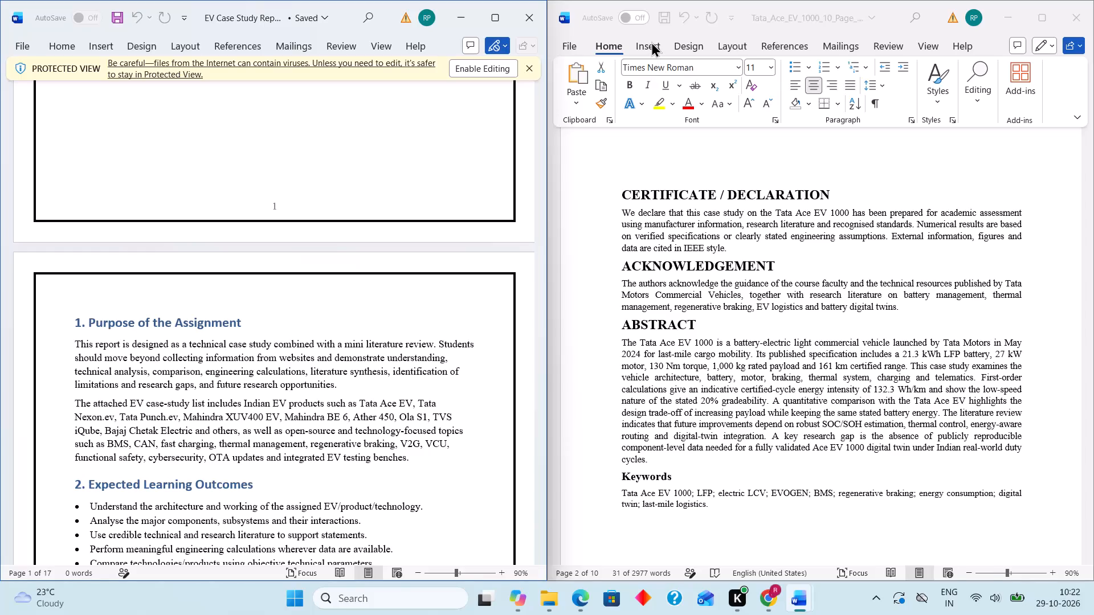
Switch to the Tata Ace EV 1000 report and maximize its window.
left_click(651, 42)
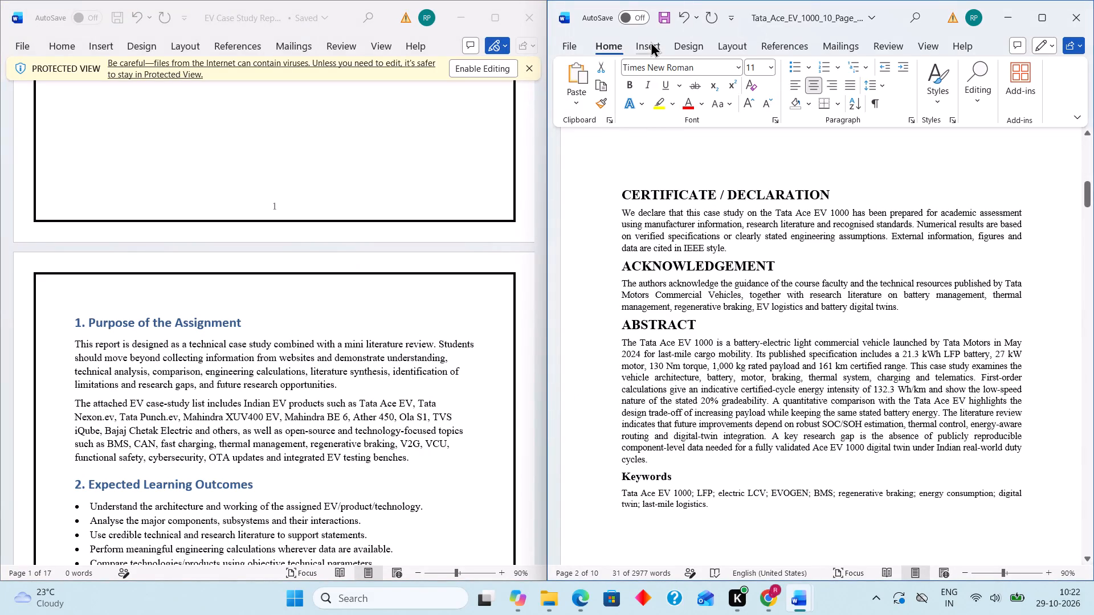
left_click(651, 42)
left_click(1041, 24)
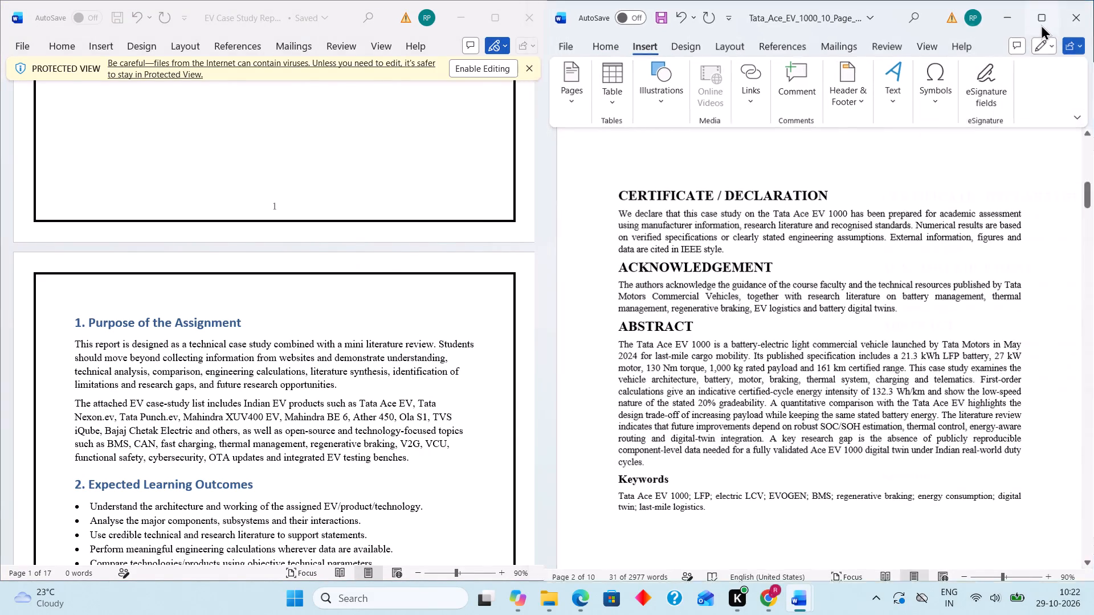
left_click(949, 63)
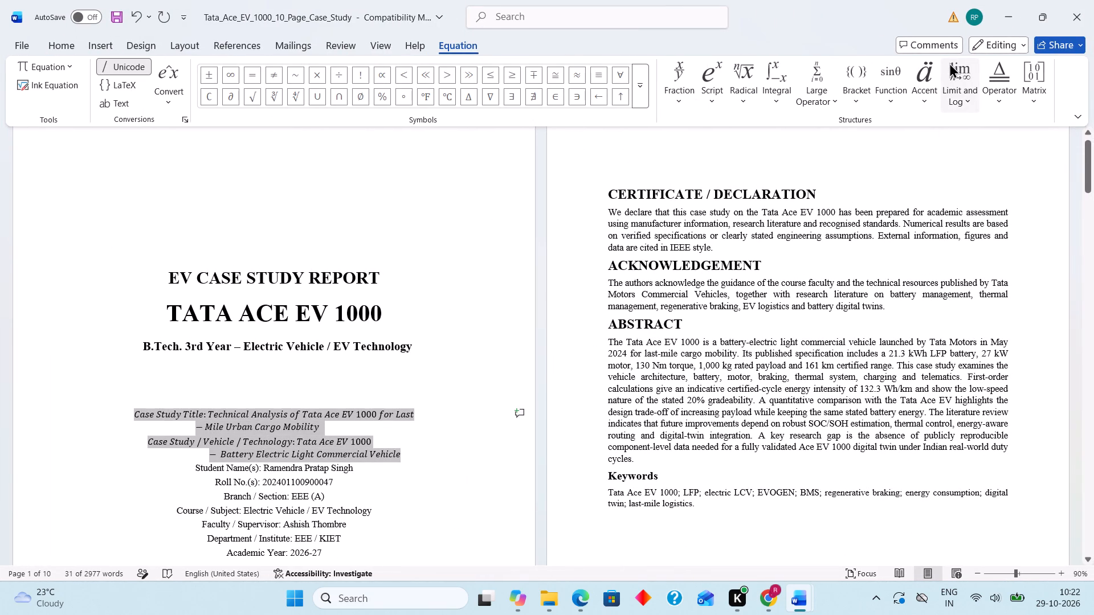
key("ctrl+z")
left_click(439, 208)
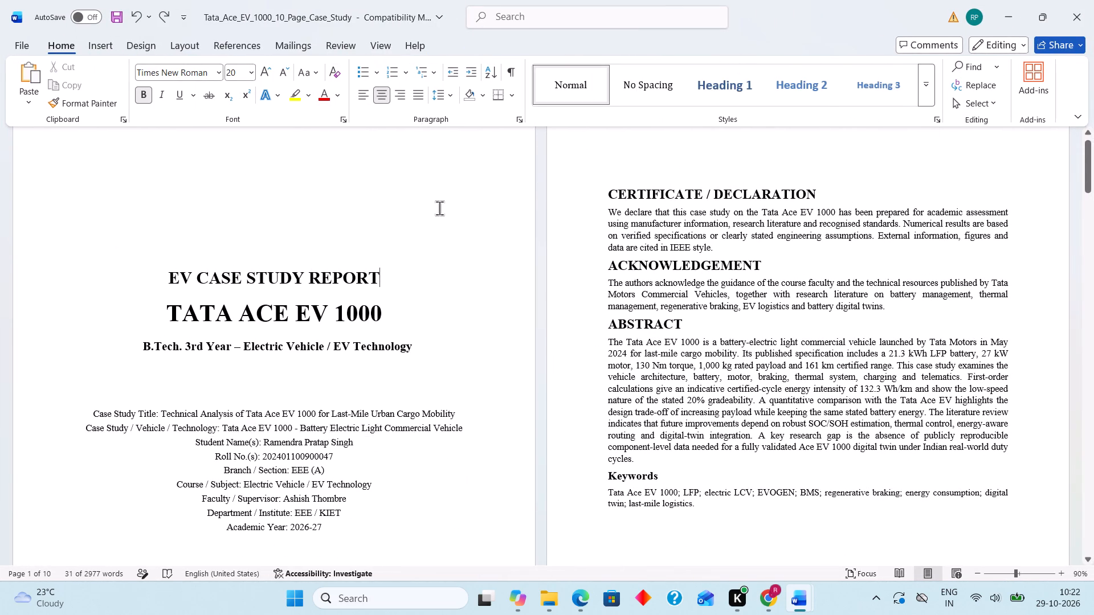
Look through the report from the cover page to the conclusions and references, checking the chapters and their formulas.
scroll(439, 208, "down", 9)
scroll(439, 208, "up", 3)
scroll(439, 208, "down", 2)
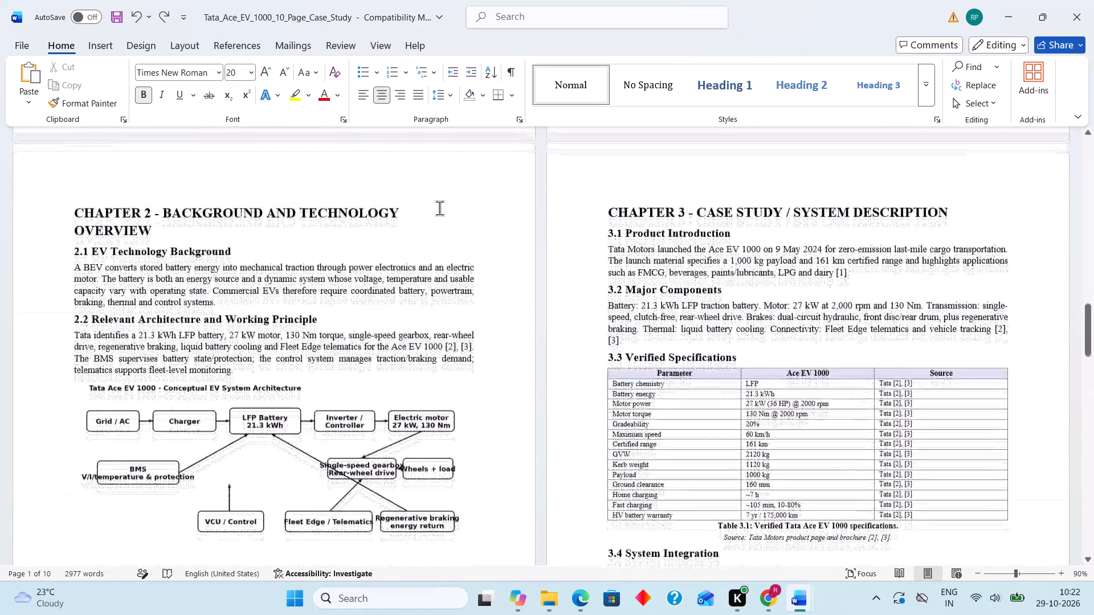
scroll(439, 208, "down", 3)
scroll(439, 208, "right", 1)
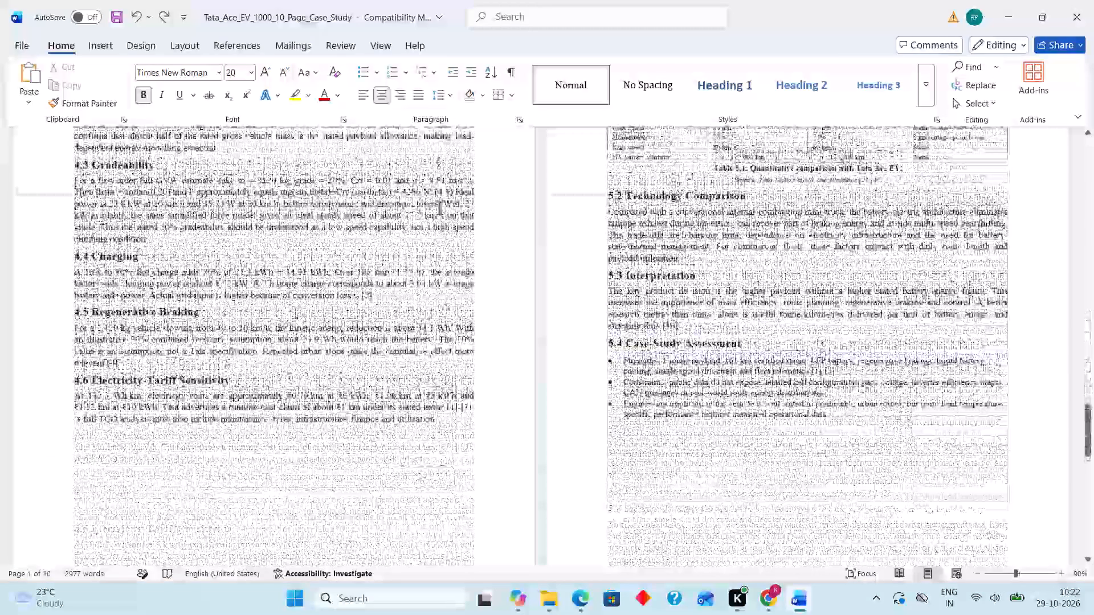
scroll(439, 208, "right", 1)
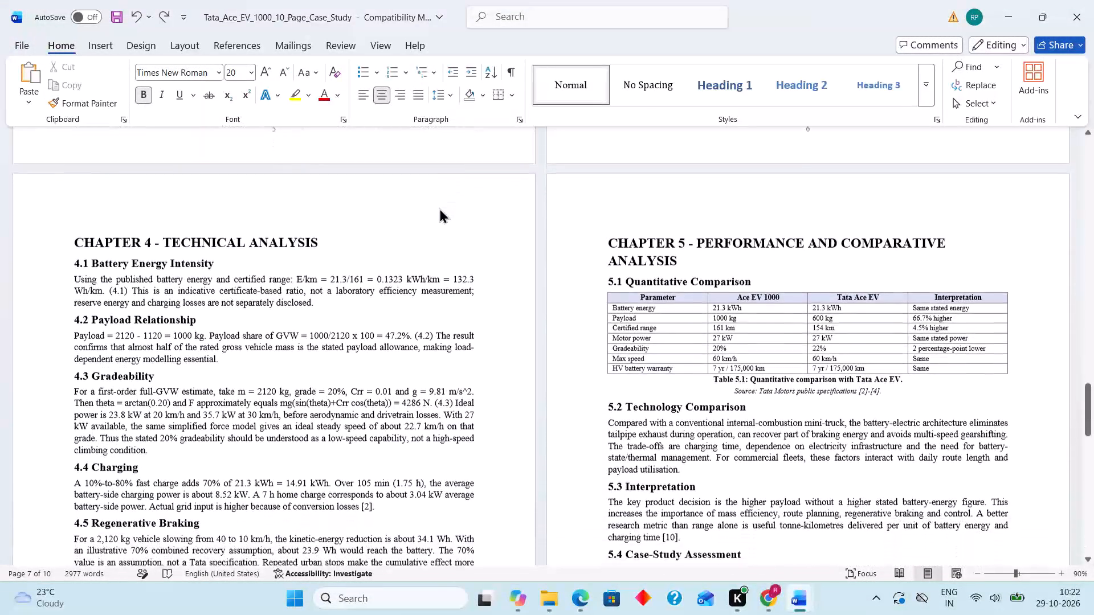
scroll(439, 208, "right", 1)
scroll(439, 208, "down", 2)
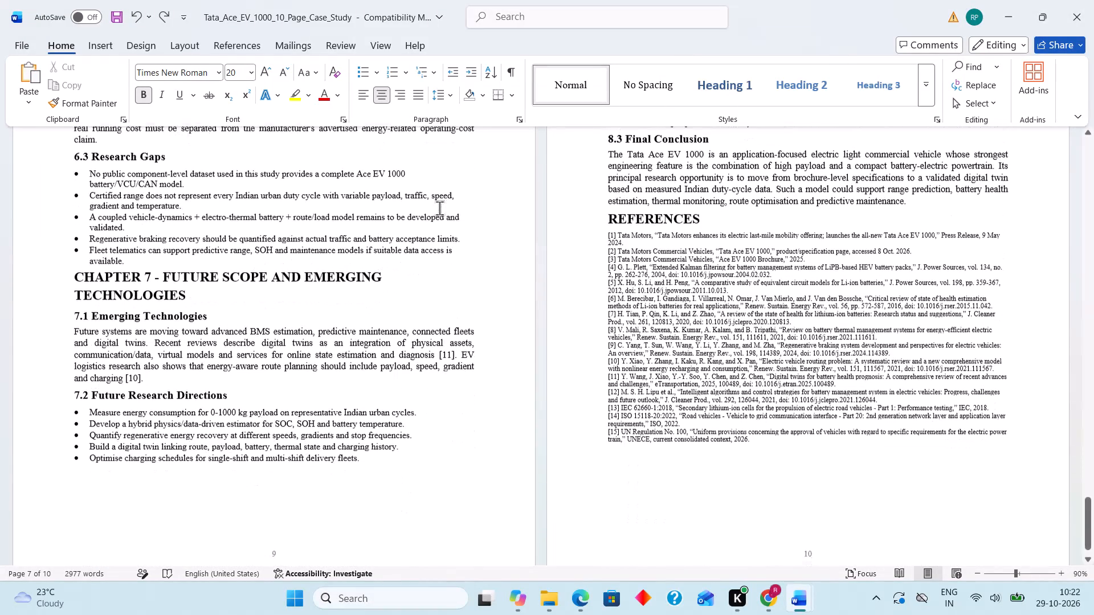
scroll(439, 208, "right", 1)
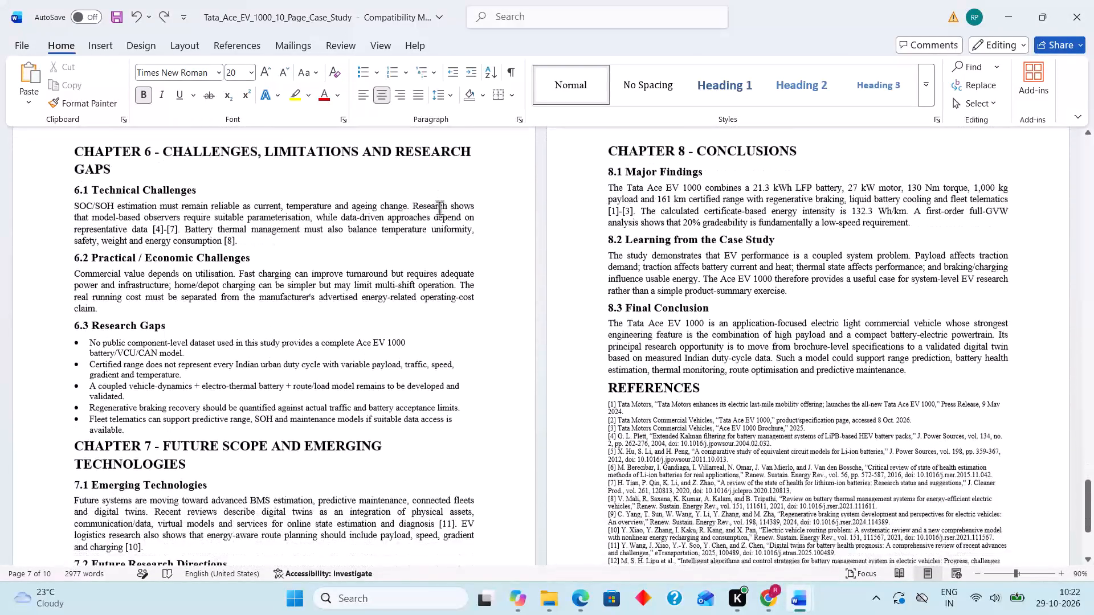
scroll(439, 208, "right", 1)
Look back through the report from the references to the front pages, checking the technical analysis, tables and architecture figure.
scroll(439, 208, "up", 2)
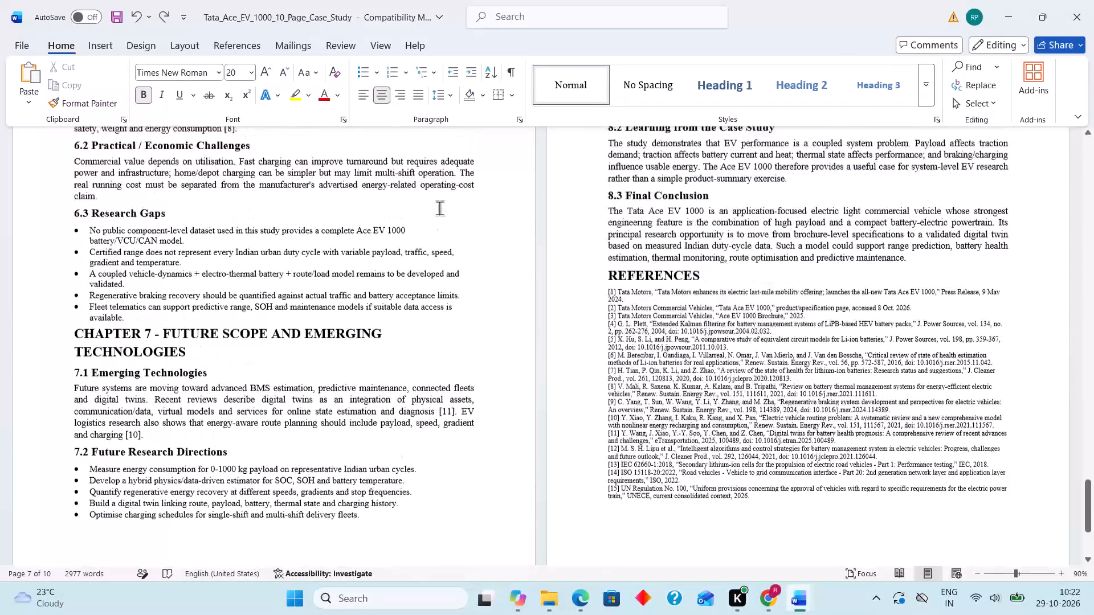
scroll(439, 208, "up", 3)
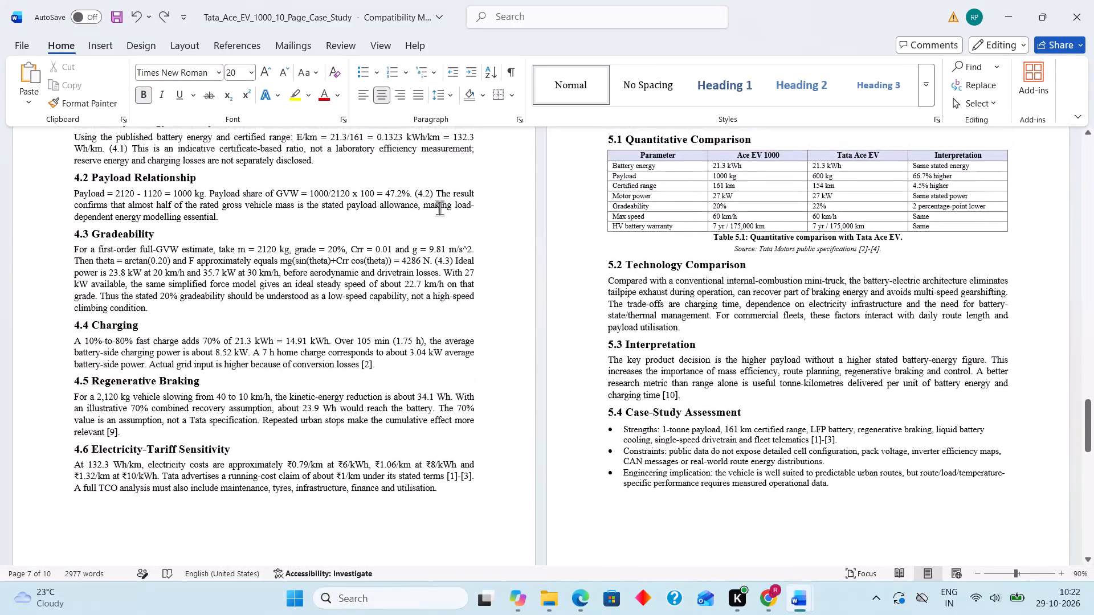
scroll(439, 208, "up", 3)
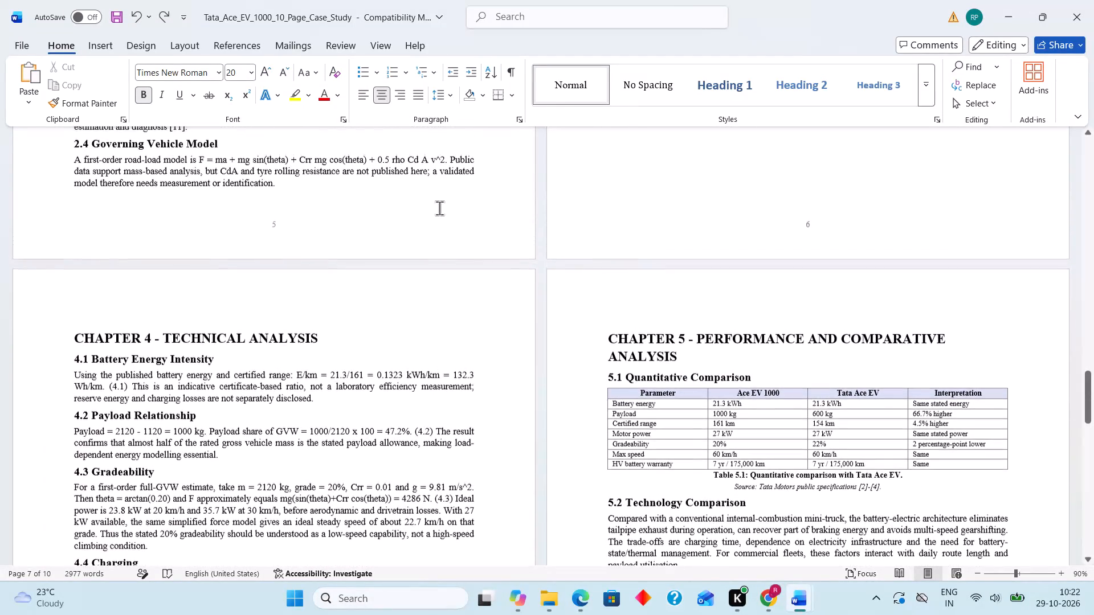
scroll(439, 208, "up", 4)
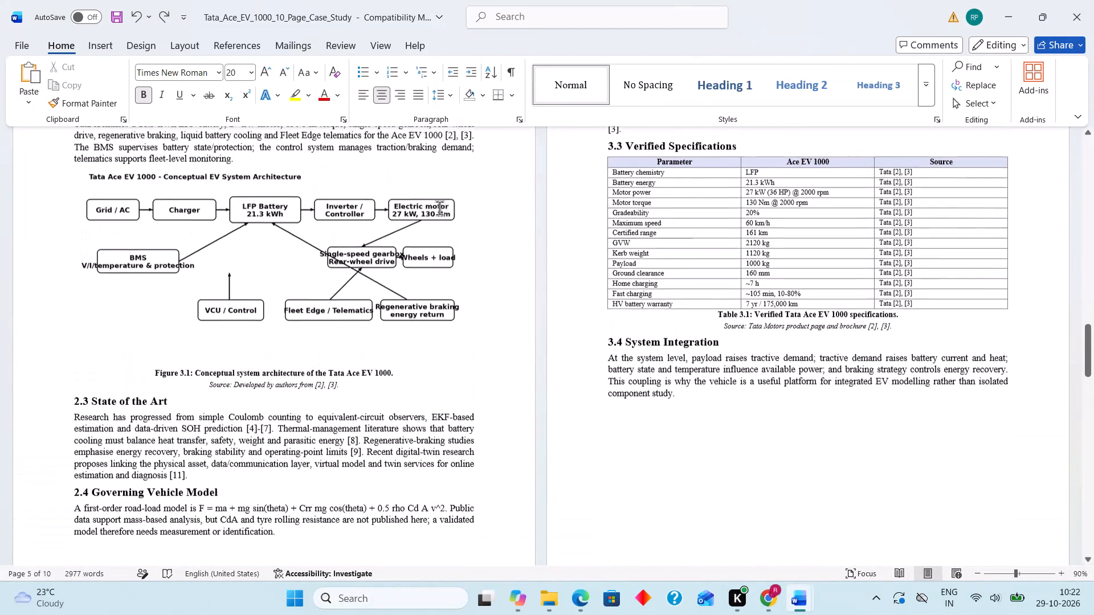
scroll(439, 208, "up", 2)
scroll(439, 208, "right", 1)
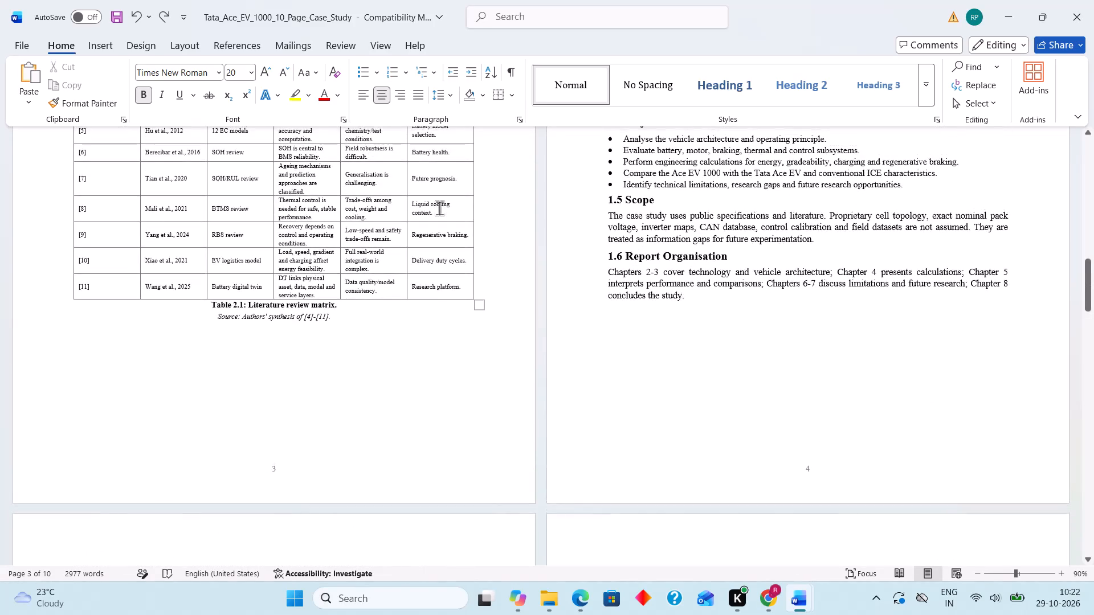
scroll(439, 208, "right", 1)
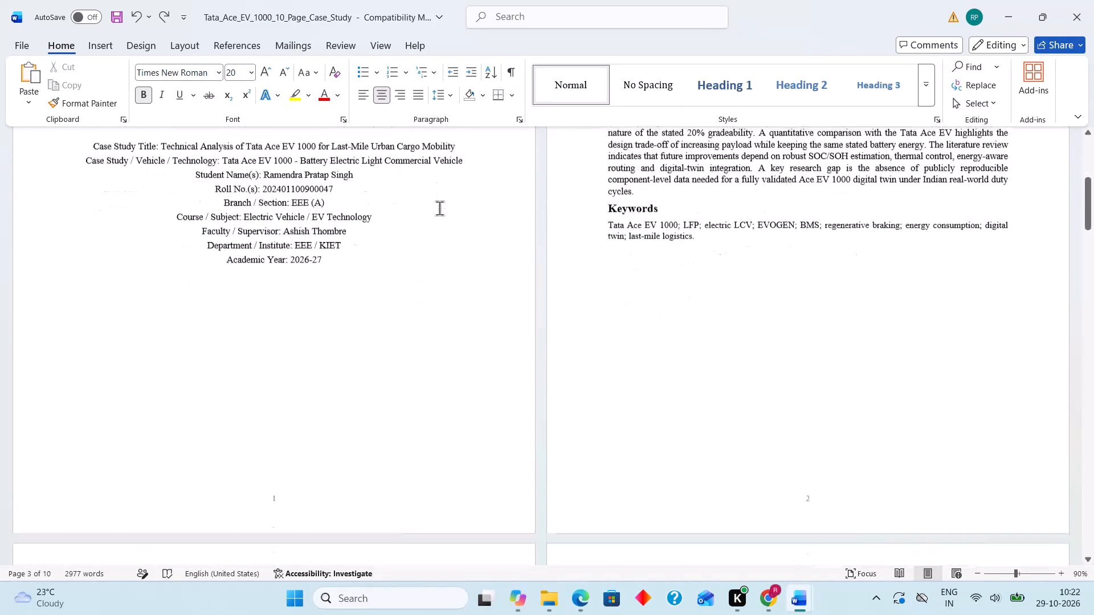
scroll(439, 208, "right", 1)
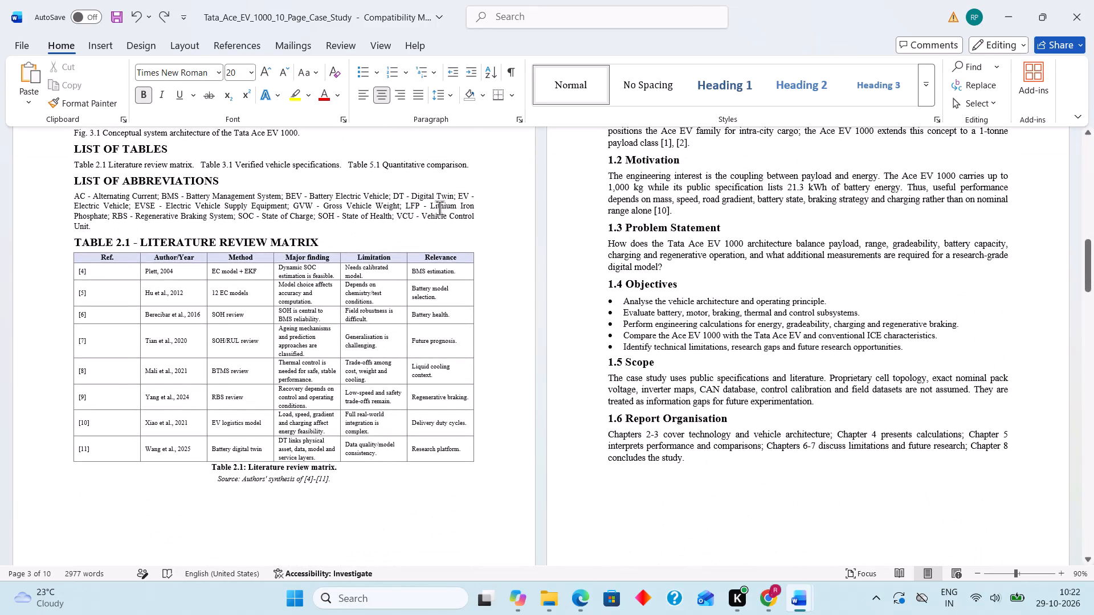
Convert the road-load formula F = ma + mg sin(theta) + Crr mg cos(theta) + 0.5 rho Cd A v^2 in section 2.4 into an equation.
scroll(439, 208, "down", 5)
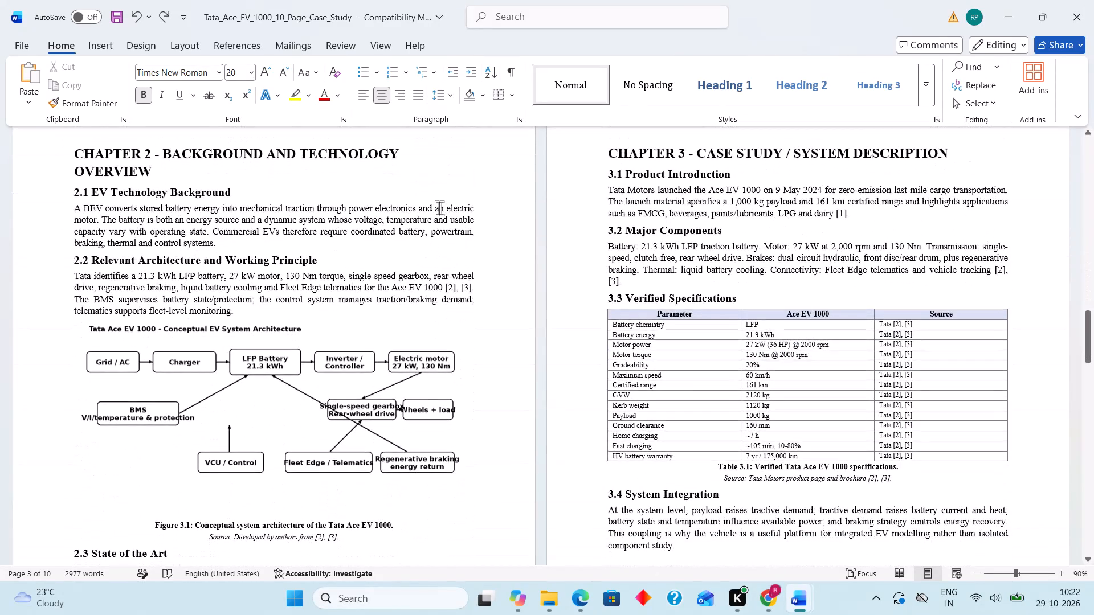
scroll(439, 208, "down", 3)
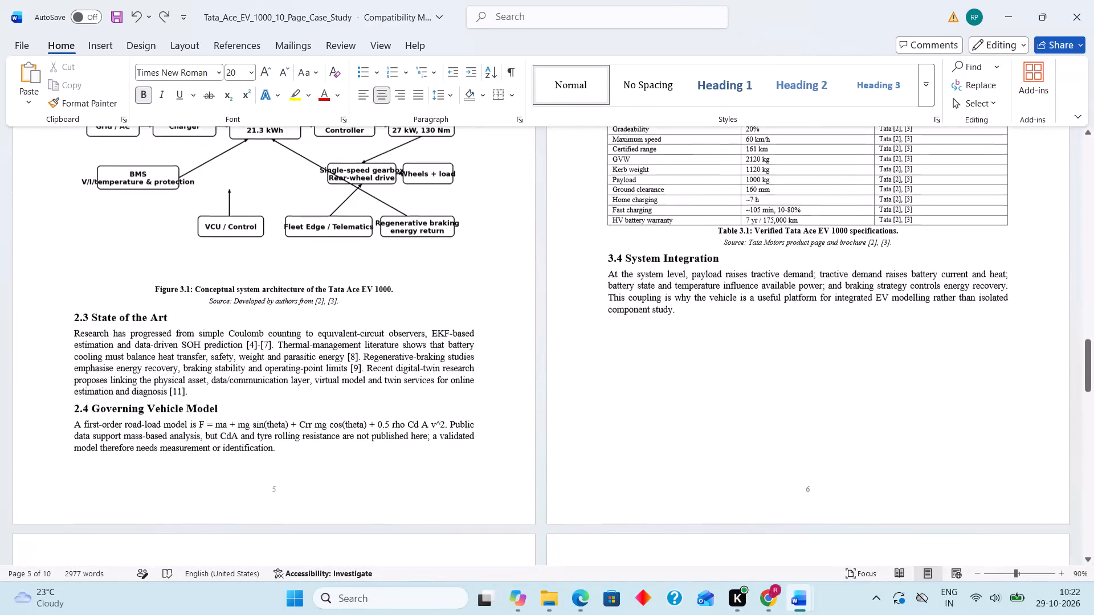
scroll(439, 208, "down", 3)
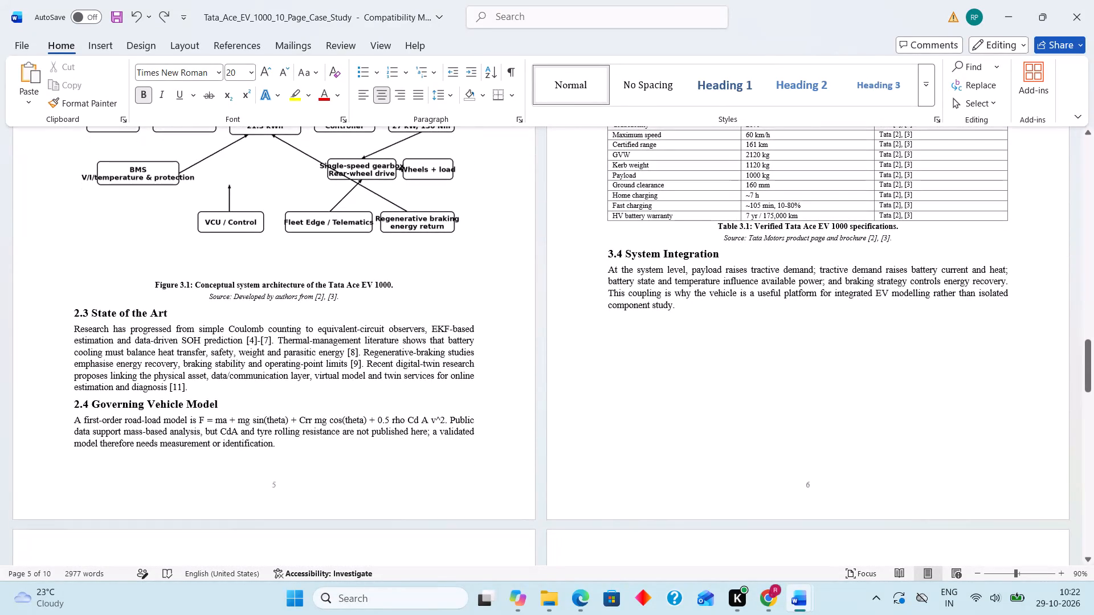
scroll(439, 208, "down", 2)
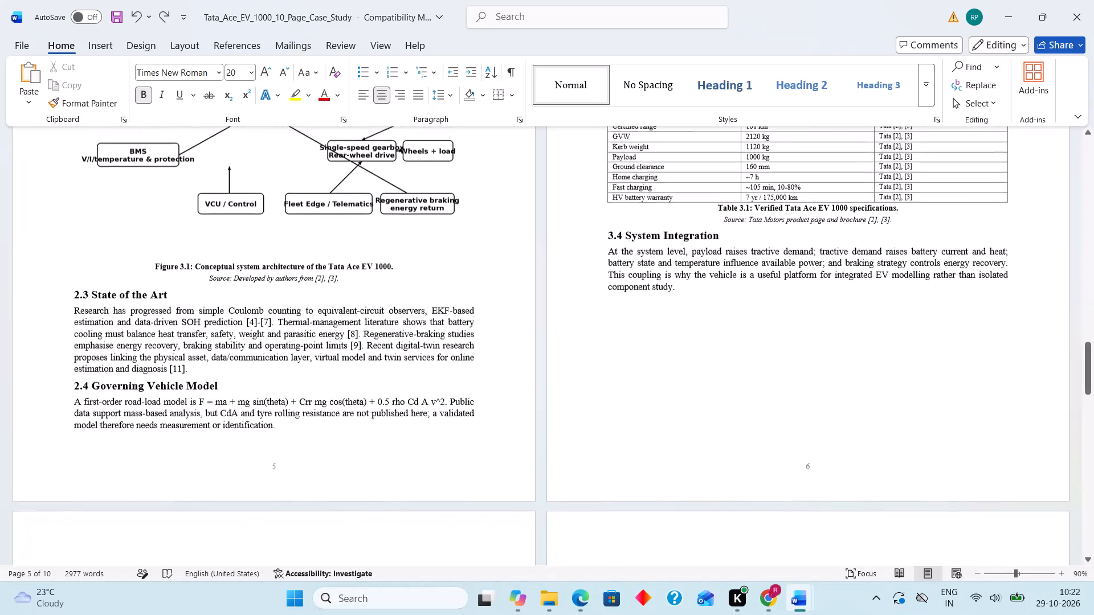
scroll(439, 208, "down", 1)
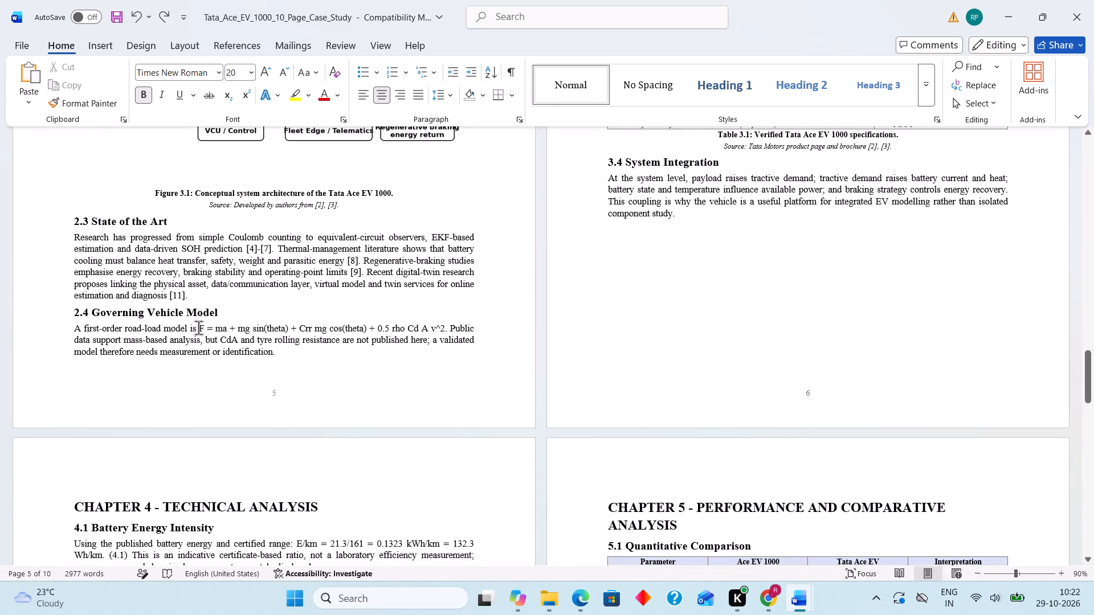
left_click_drag(198, 327, 442, 331)
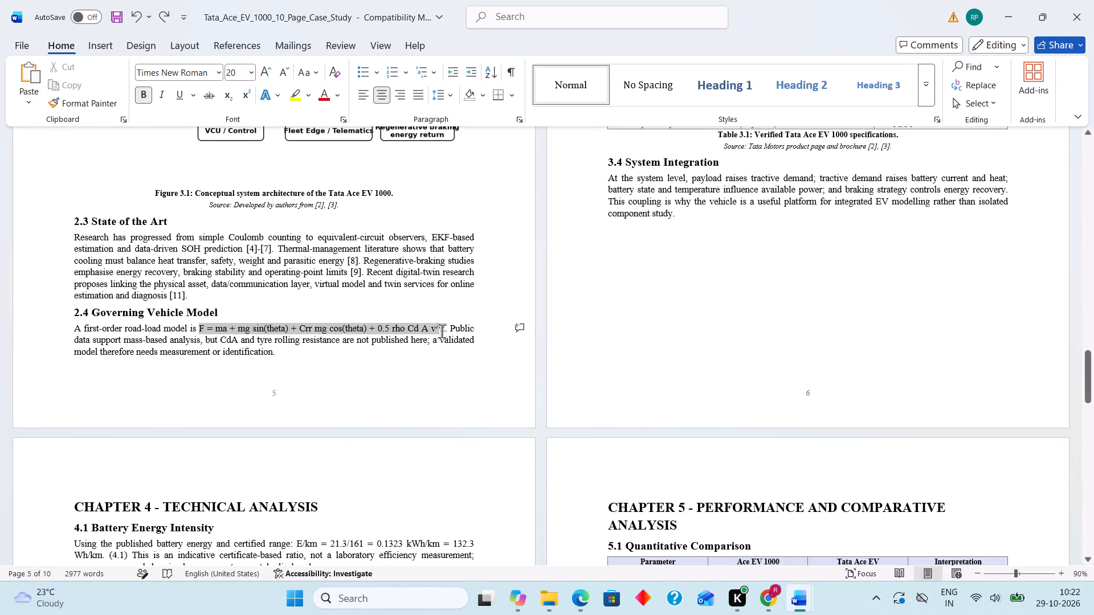
left_click_drag(442, 331, 444, 331)
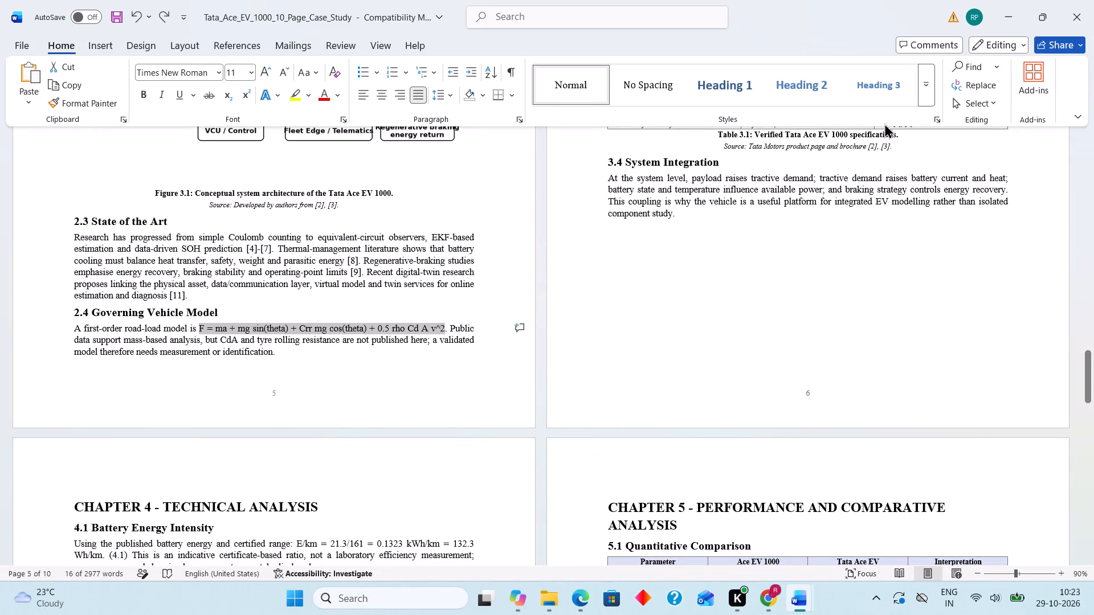
left_click(97, 39)
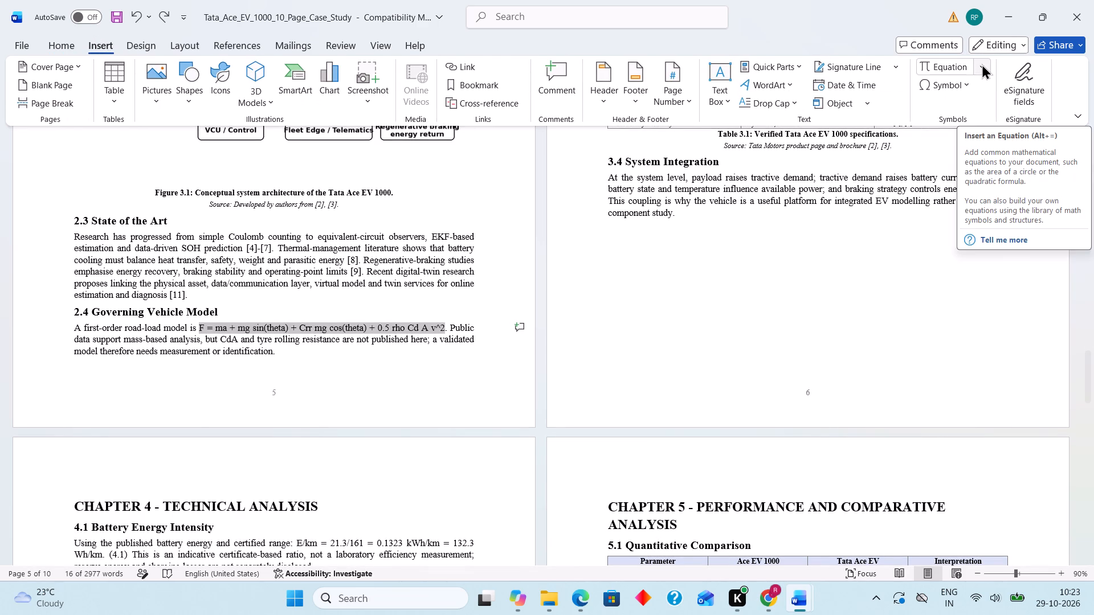
left_click(961, 63)
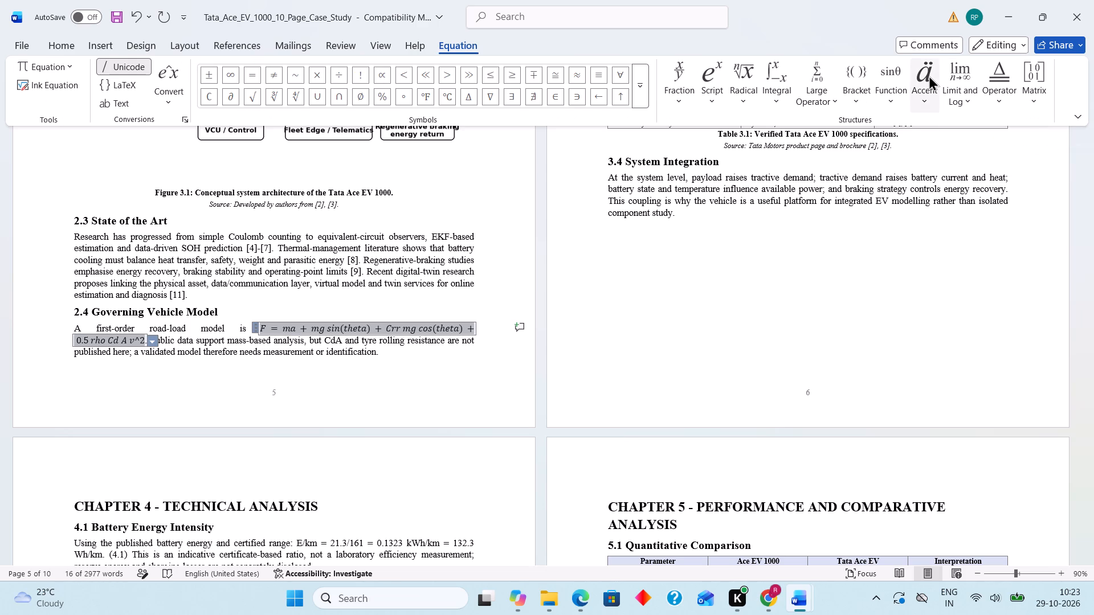
Replace the word theta inside sin() of the section 2.4 equation with the θ symbol.
scroll(558, 220, "left", 1)
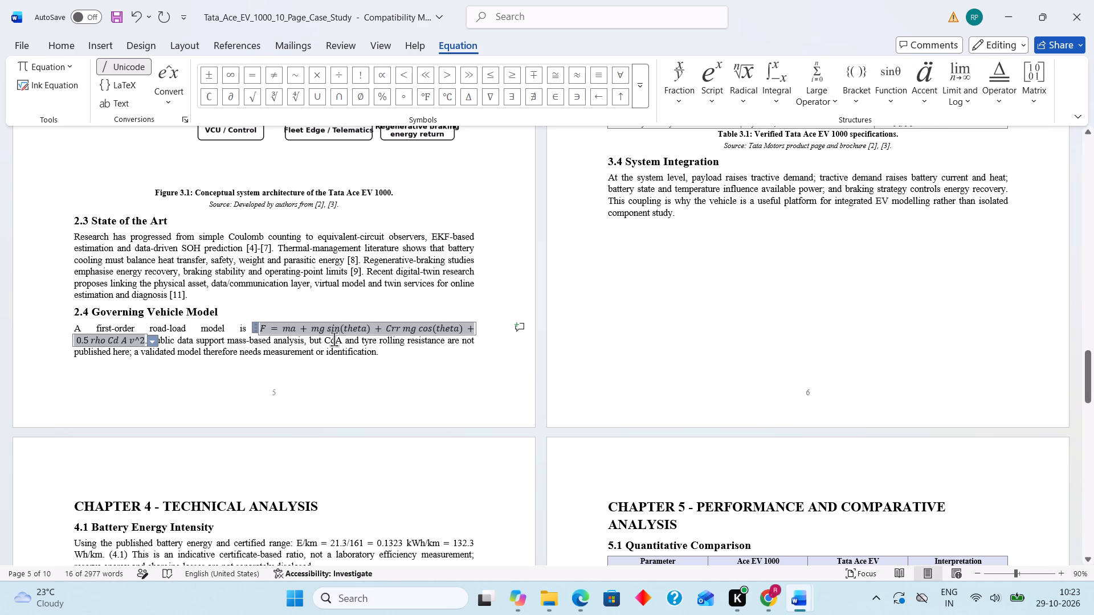
left_click(366, 328)
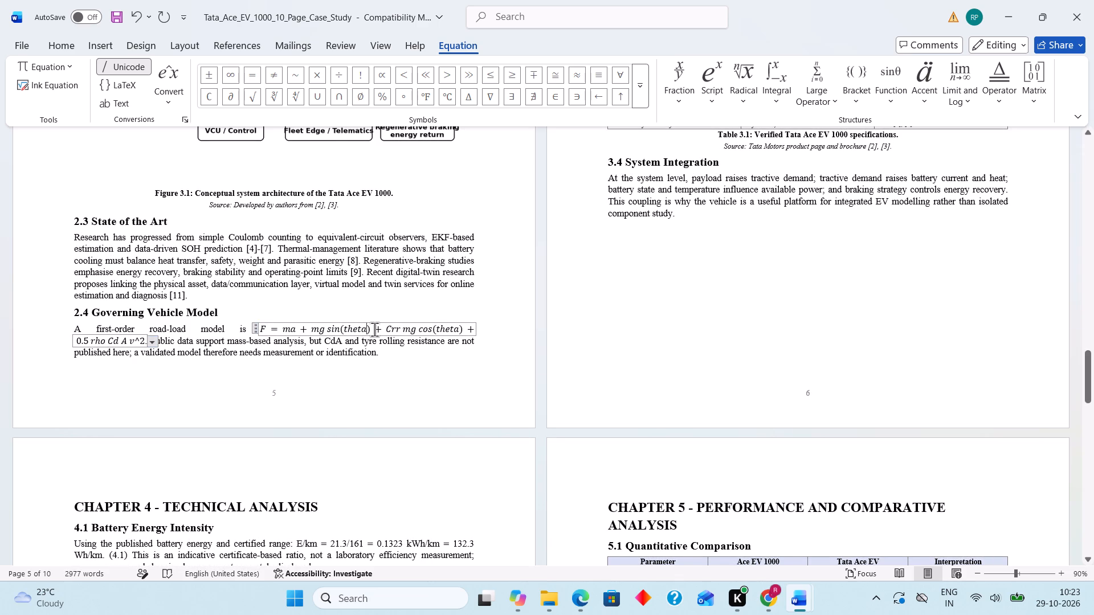
key("BackSpace")
key("BackSpace")
key("BackSpace")
key("BackSpace")
key("BackSpace")
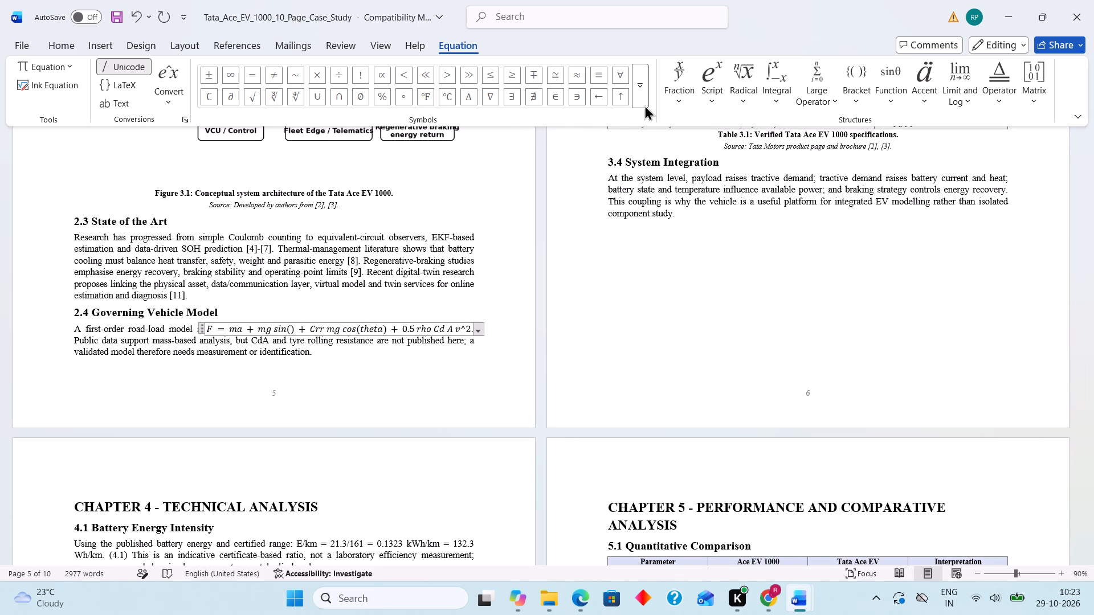
left_click(643, 84)
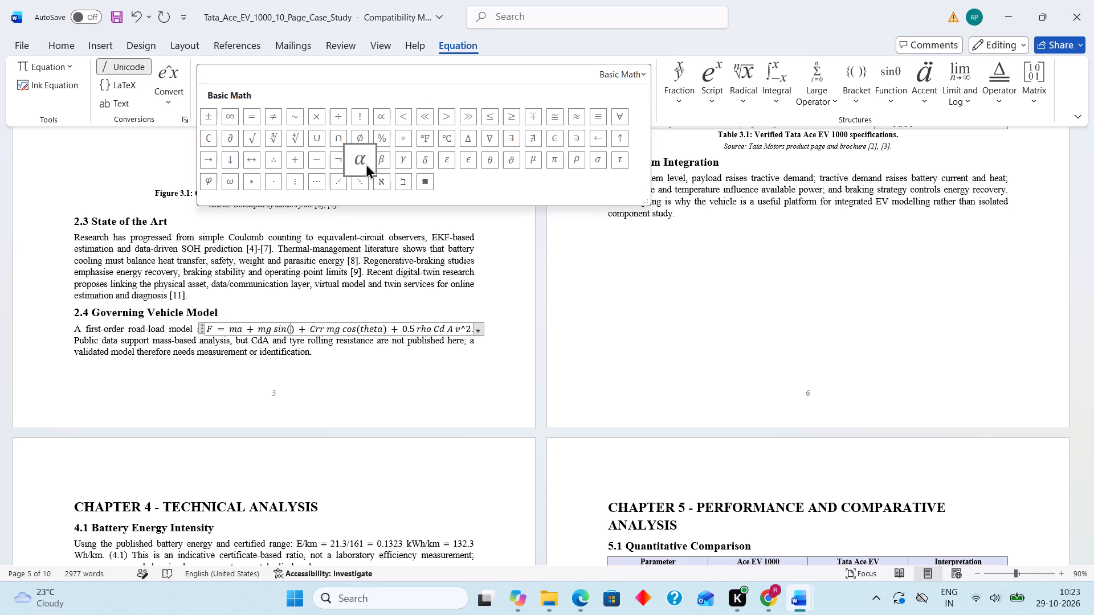
left_click(492, 158)
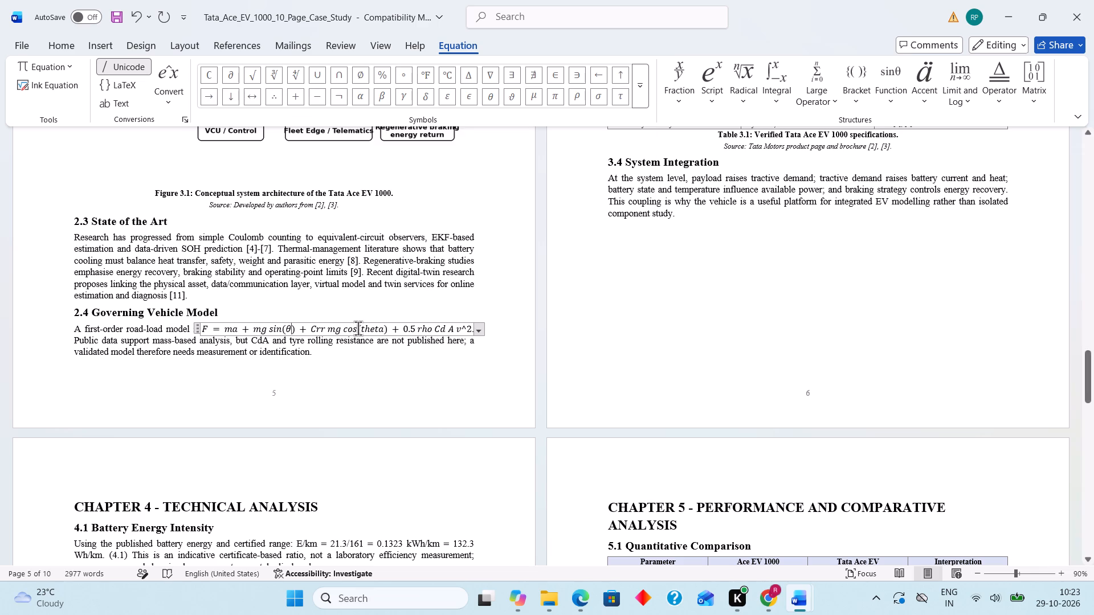
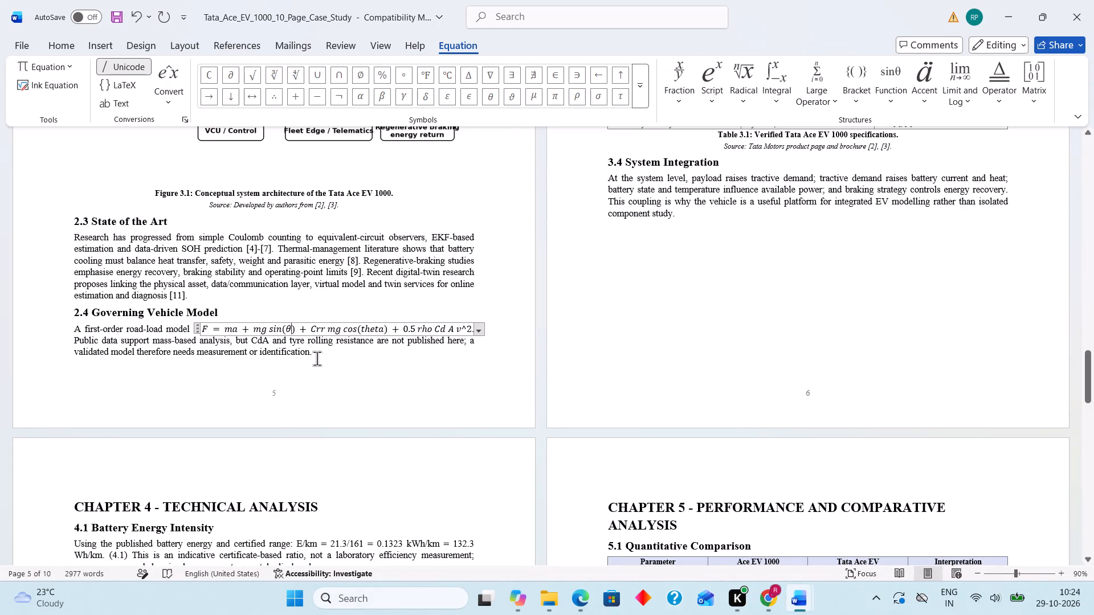
Replace Crr in the section 2.4 road-load equation with a subscript structure, C with subscript rr.
left_click(325, 329)
key("BackSpace")
key("BackSpace")
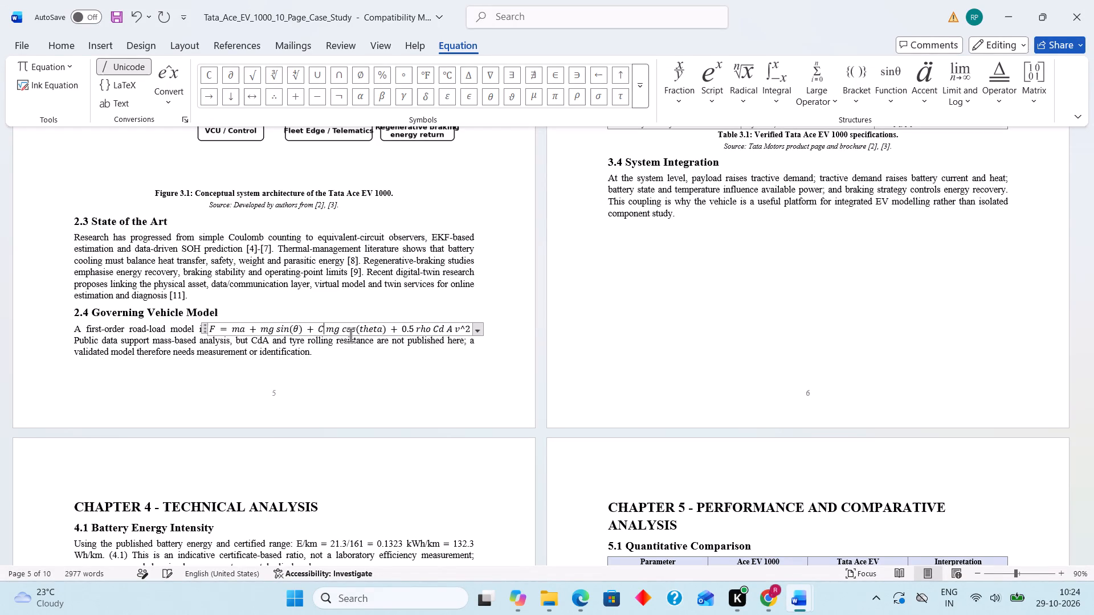
key("BackSpace")
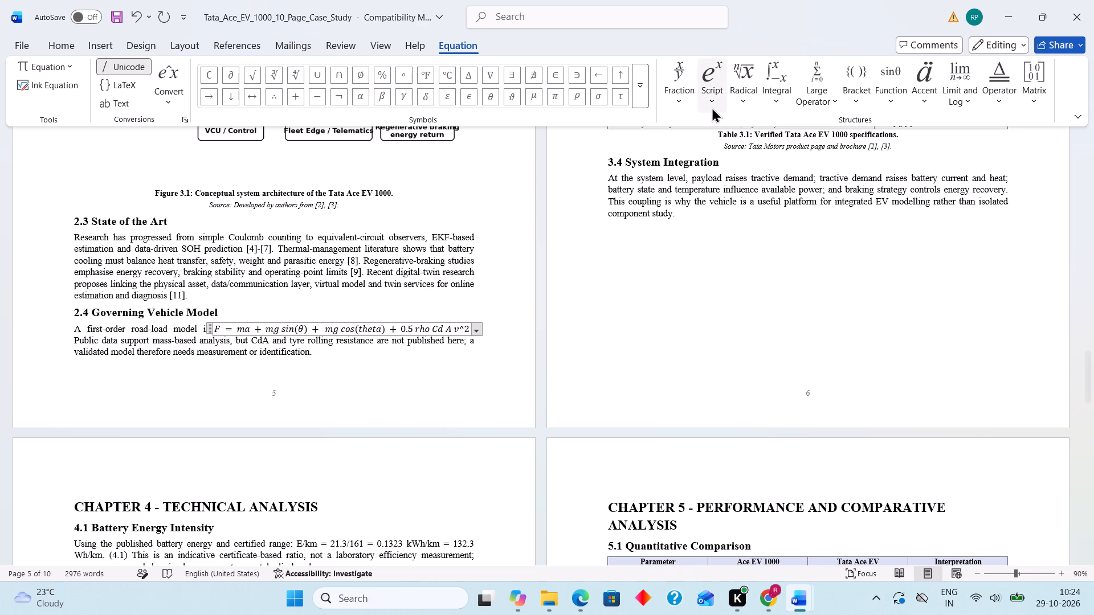
left_click(709, 100)
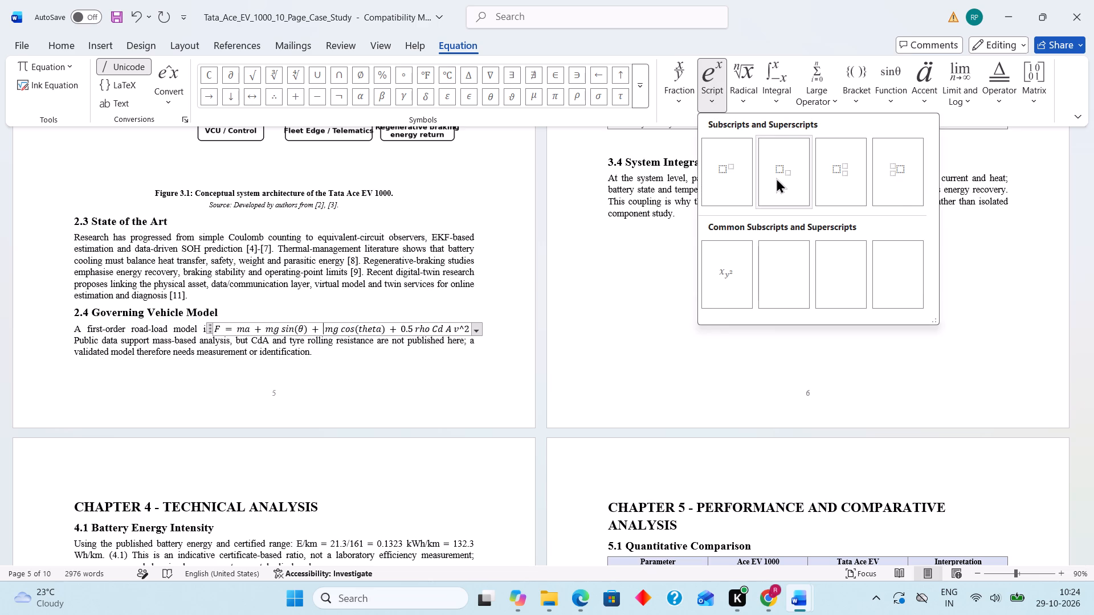
left_click(776, 178)
key("Left")
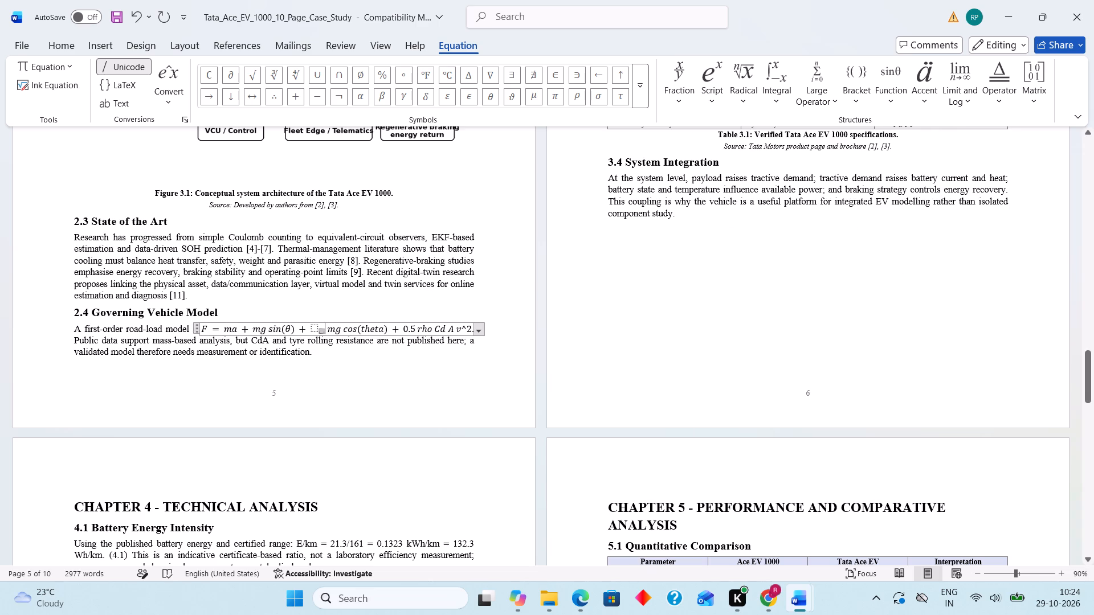
key("Left")
key("shift+c")
key("Right")
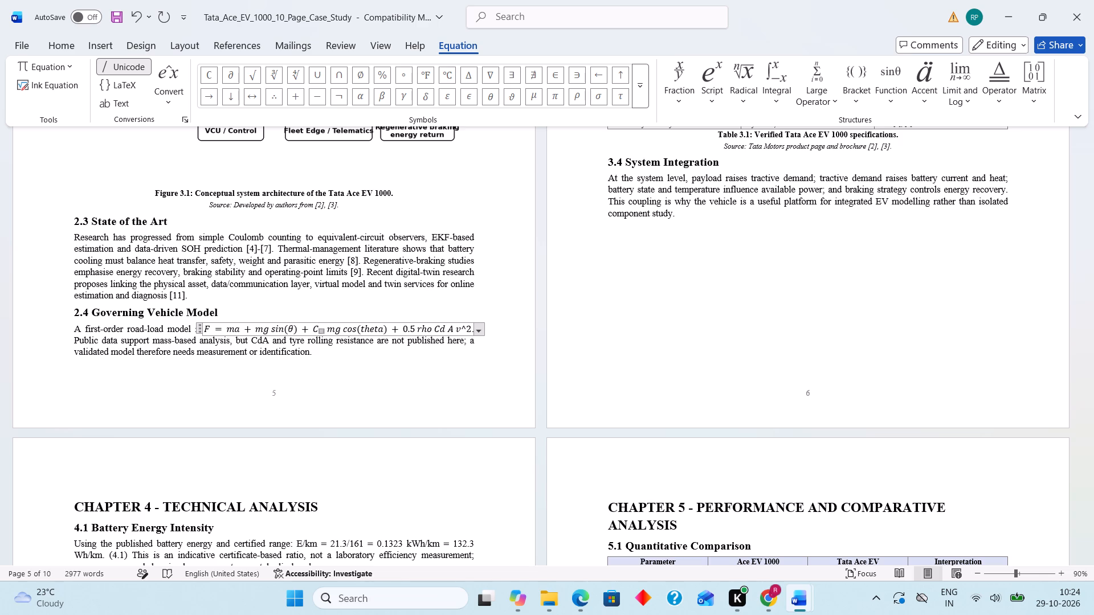
type("rr")
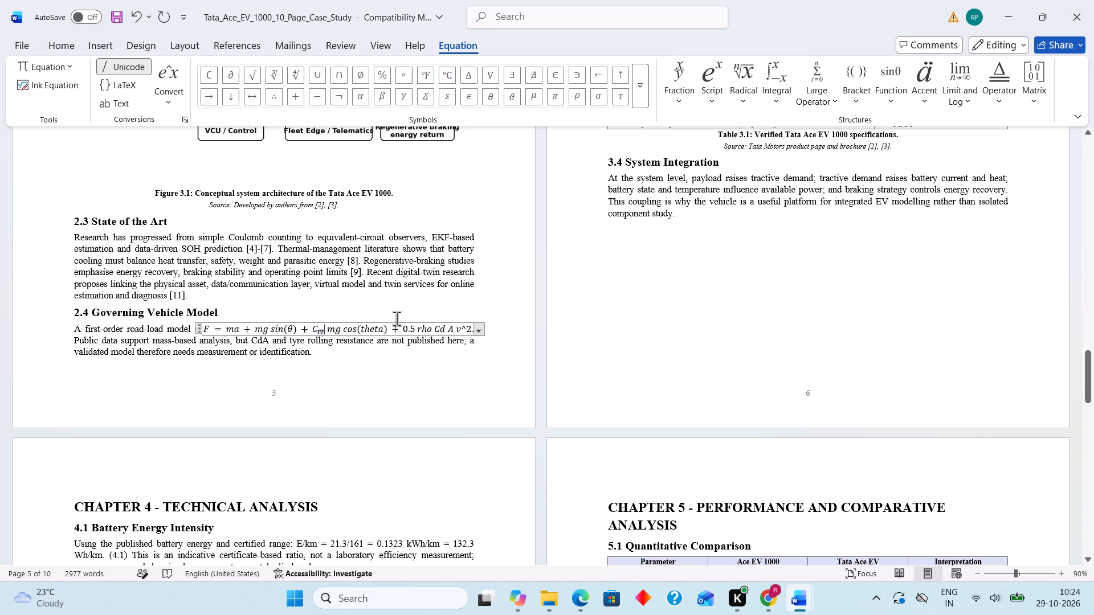
Replace the word theta inside cos() of the section 2.4 equation with the θ symbol.
left_click(383, 330)
key("BackSpace")
key("BackSpace")
key("BackSpace")
key("BackSpace")
key("BackSpace")
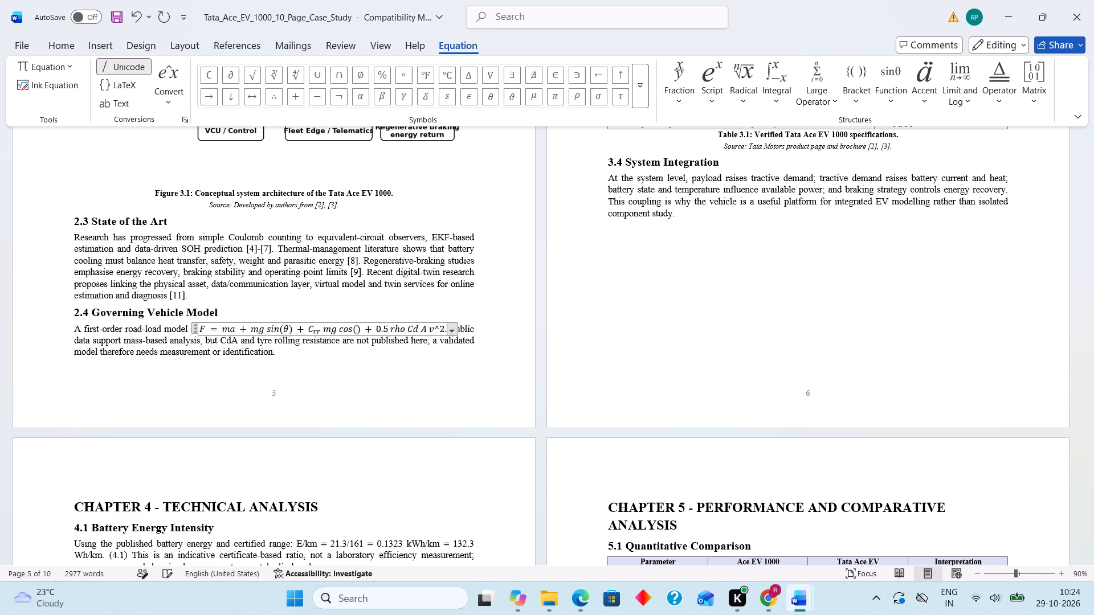
left_click(482, 99)
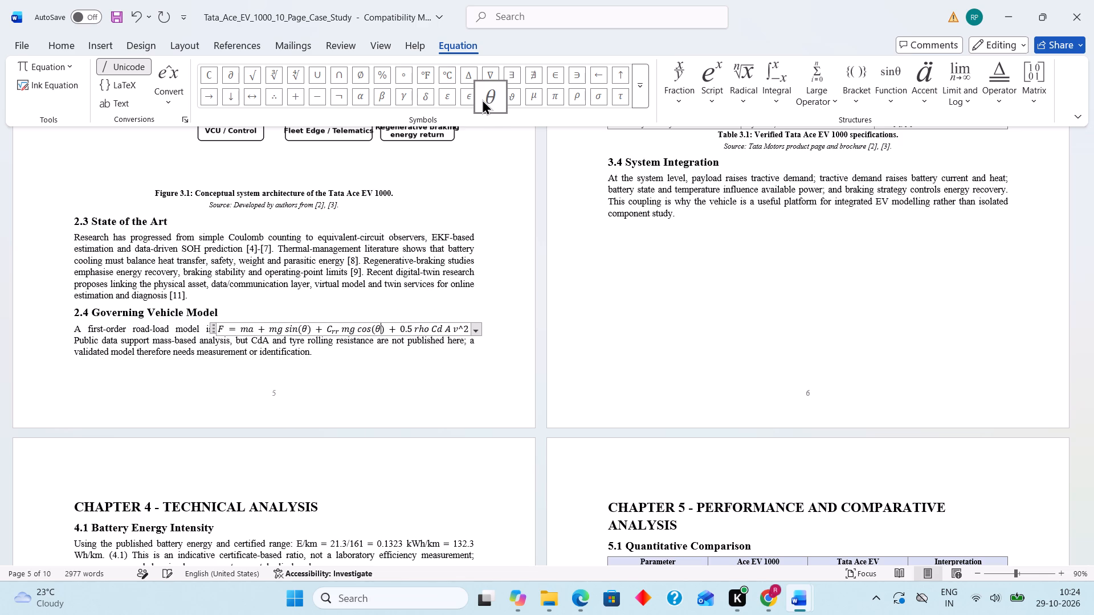
Replace the word rho after 0.5 in the section 2.4 equation with the ρ symbol.
left_click(429, 329)
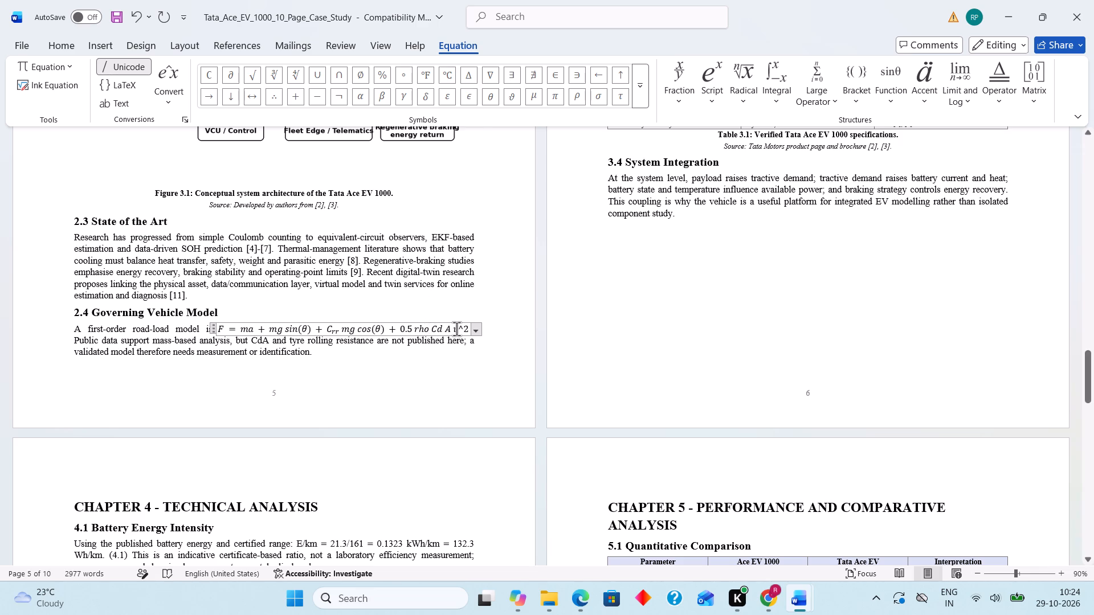
key("BackSpace")
key("BackSpace")
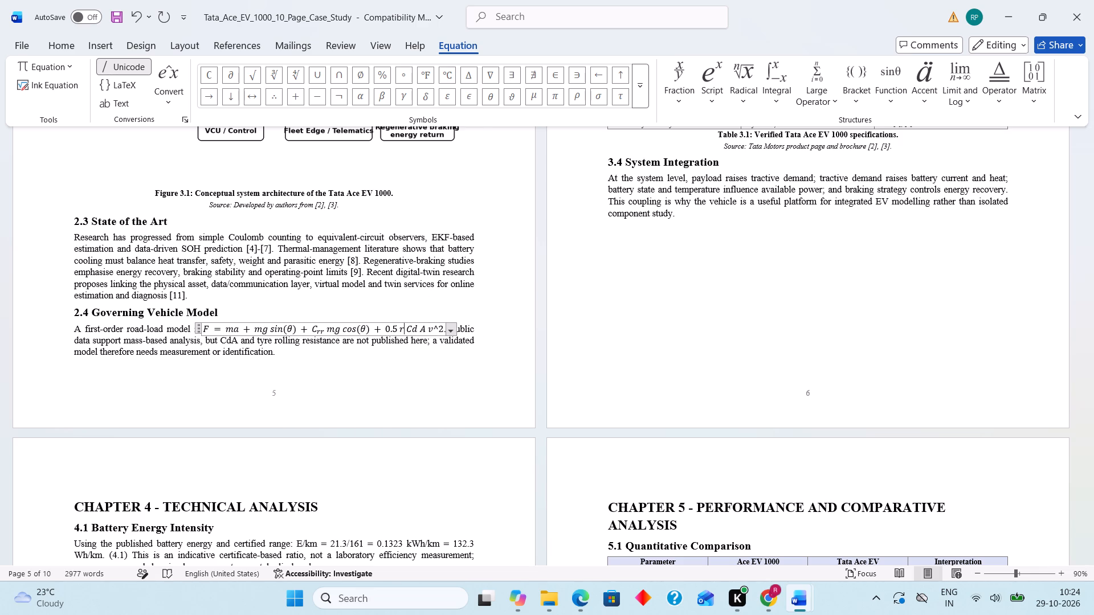
key("BackSpace")
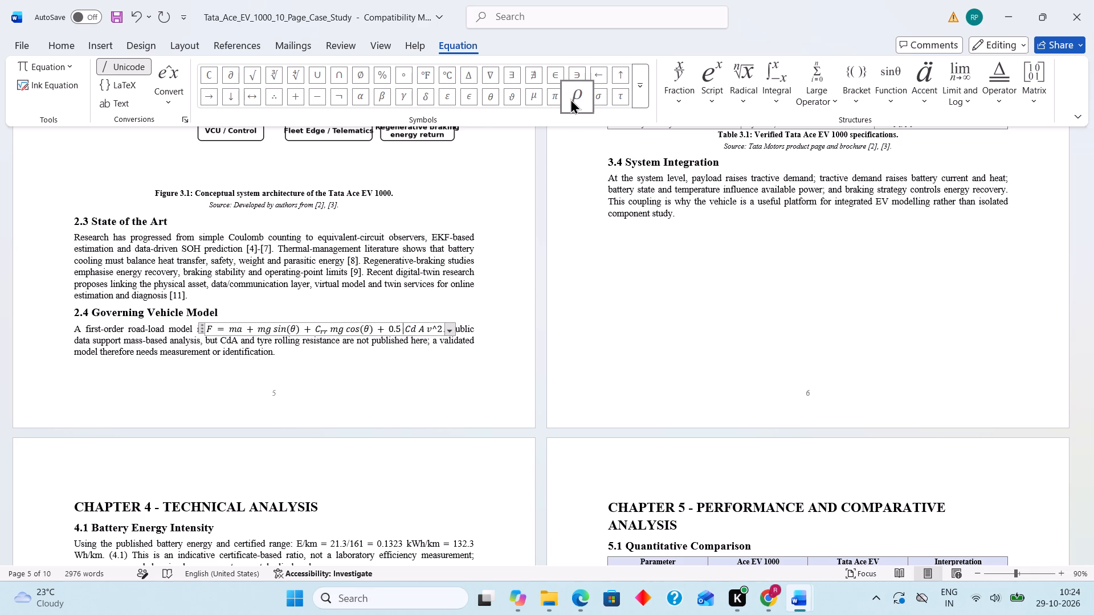
left_click(572, 99)
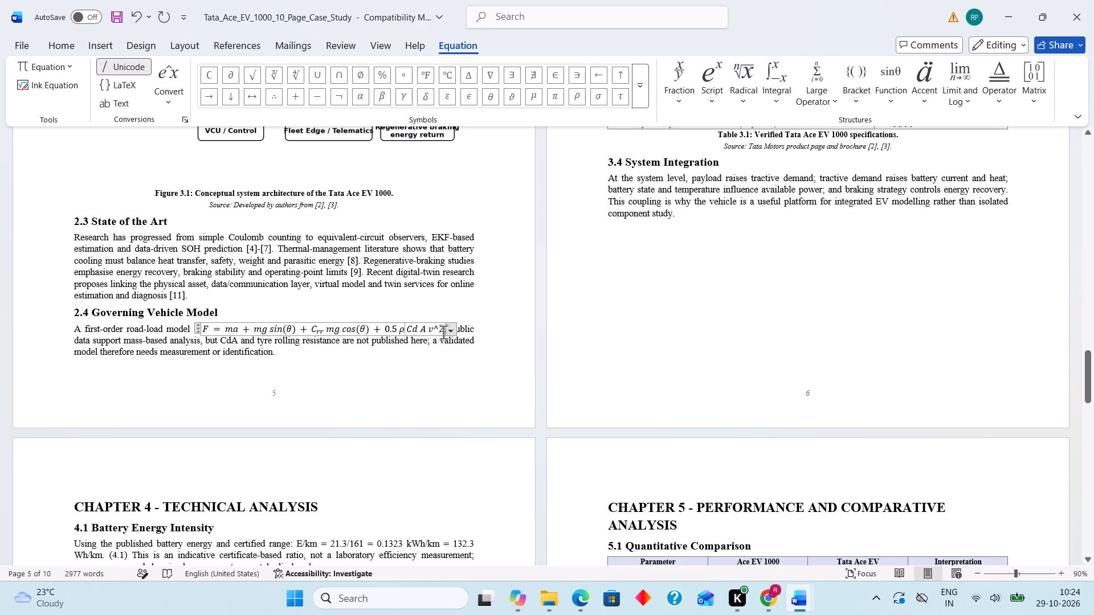
Replace v^2 at the end of the section 2.4 equation with a superscript structure, V with exponent 2.
left_click(443, 332)
key("BackSpace")
key("BackSpace")
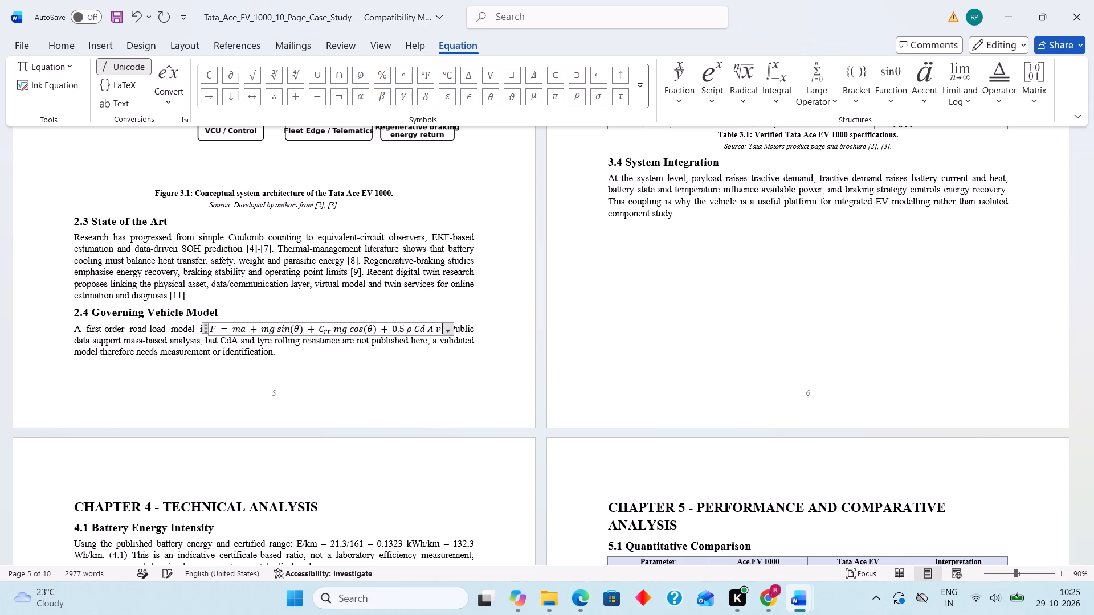
key("BackSpace")
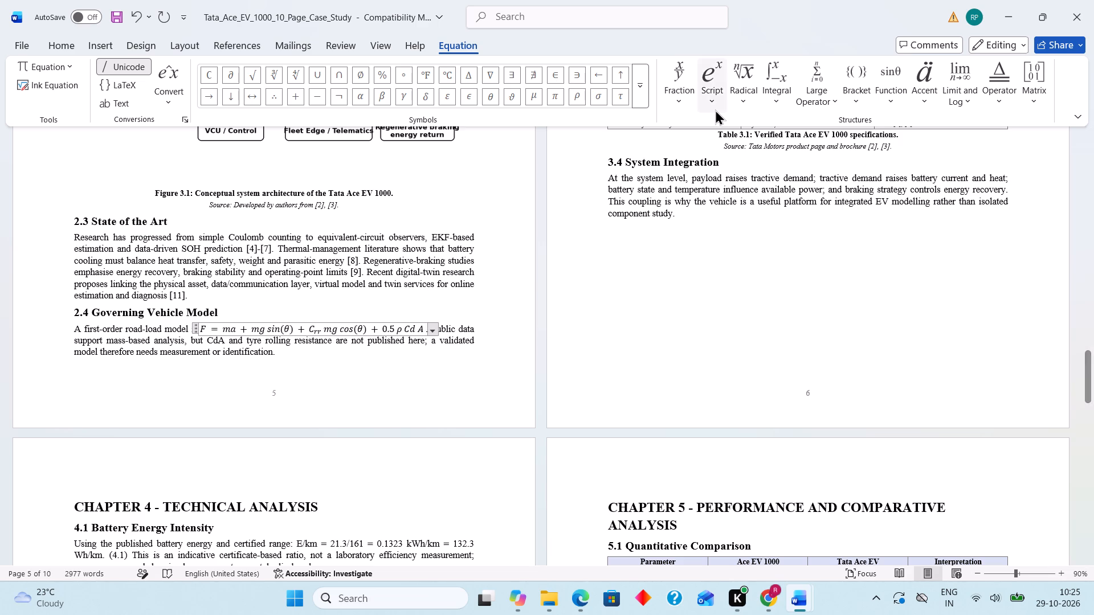
left_click(715, 103)
left_click(719, 186)
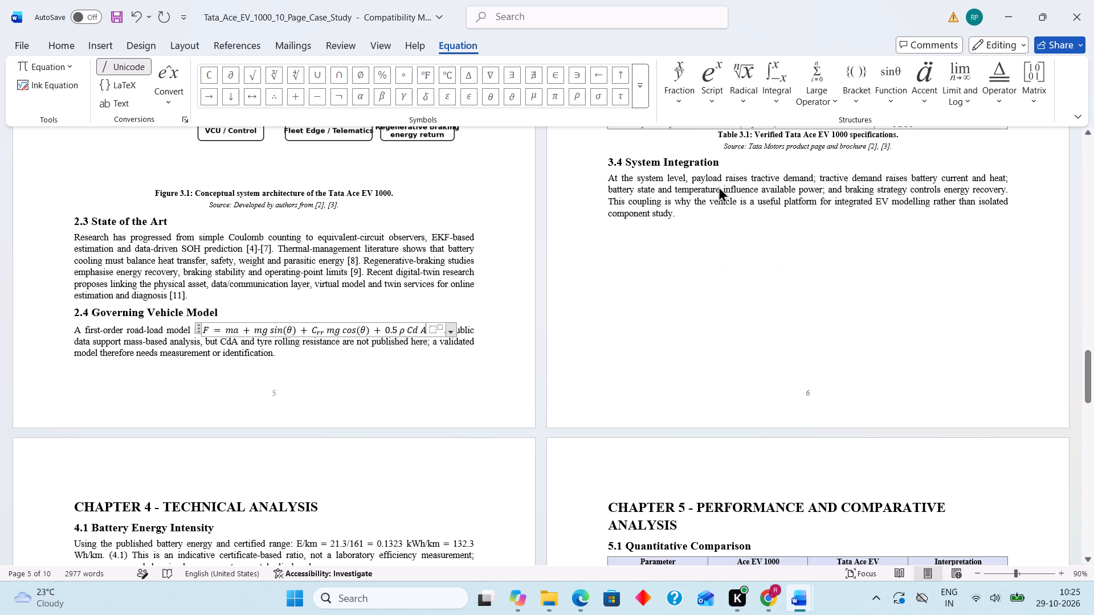
key("Left")
key("Left")
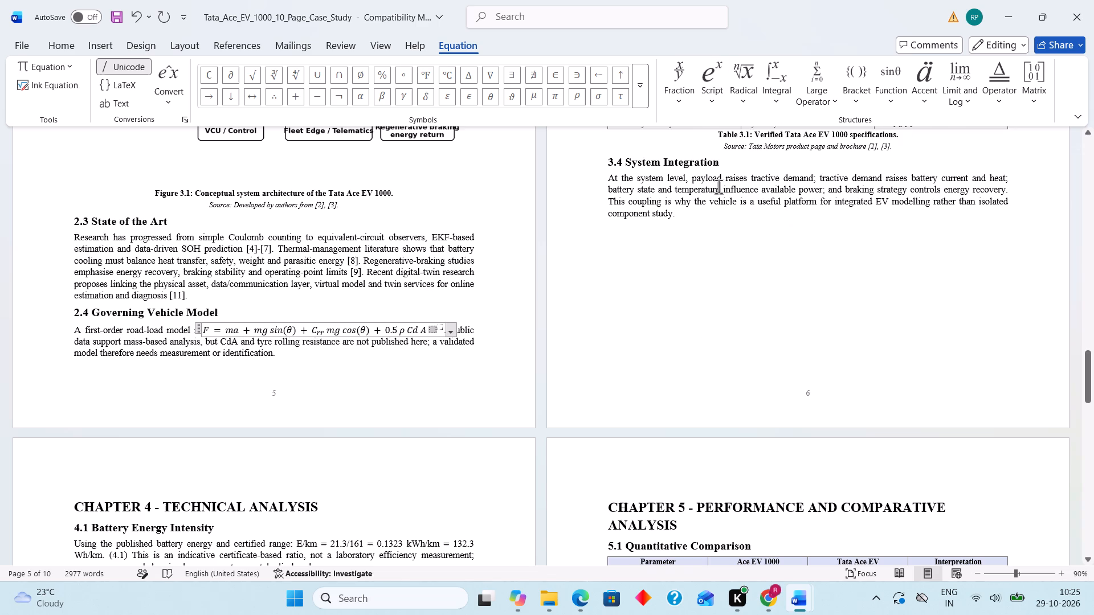
key("shift+v")
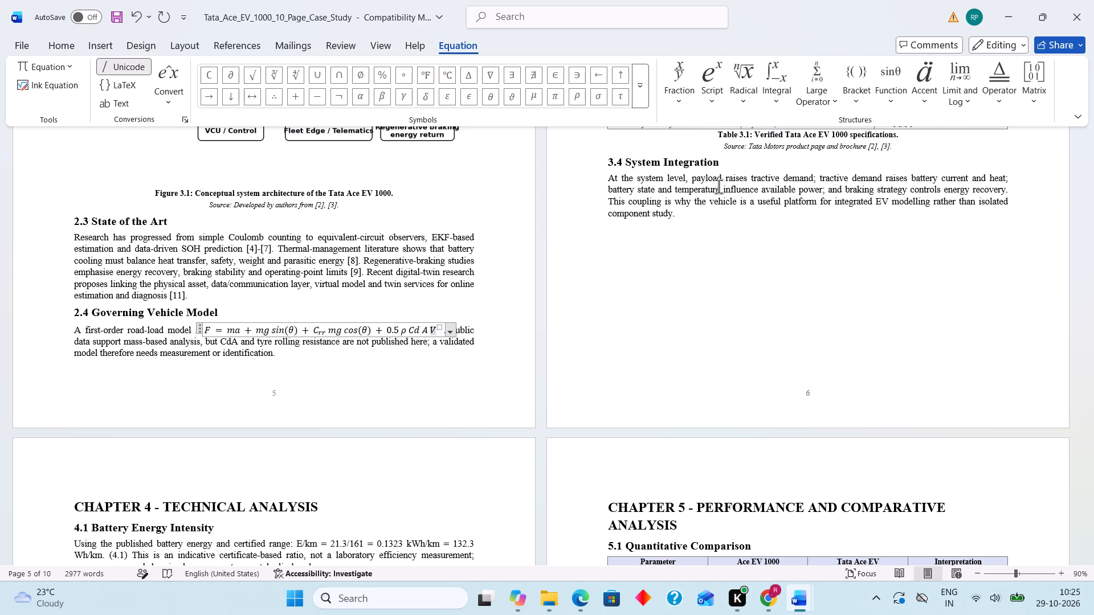
key("Down")
key("Right")
key("Up")
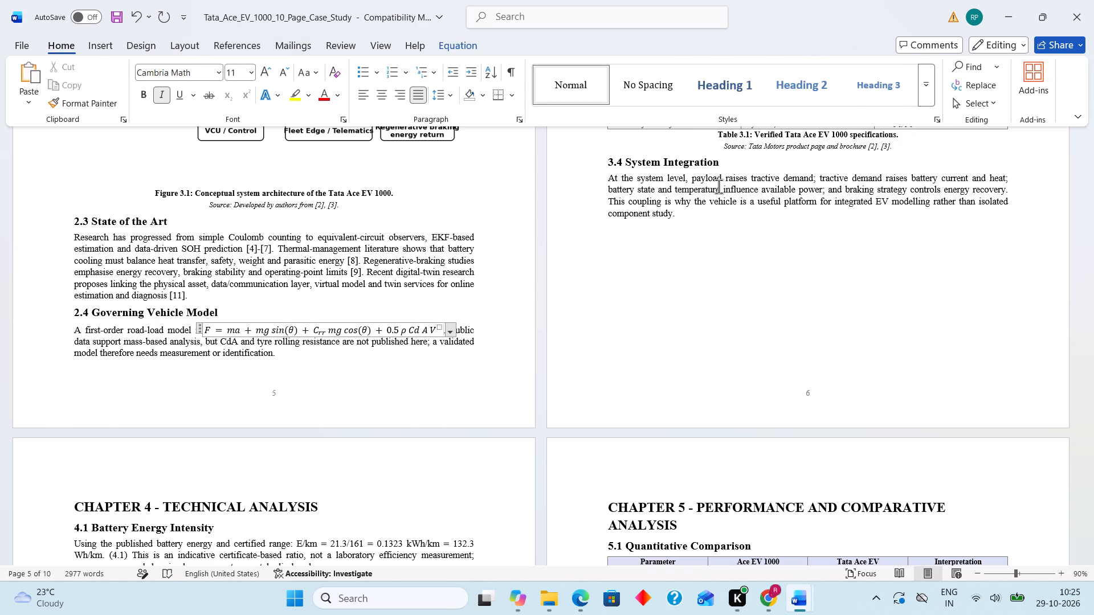
key("Left")
key("2")
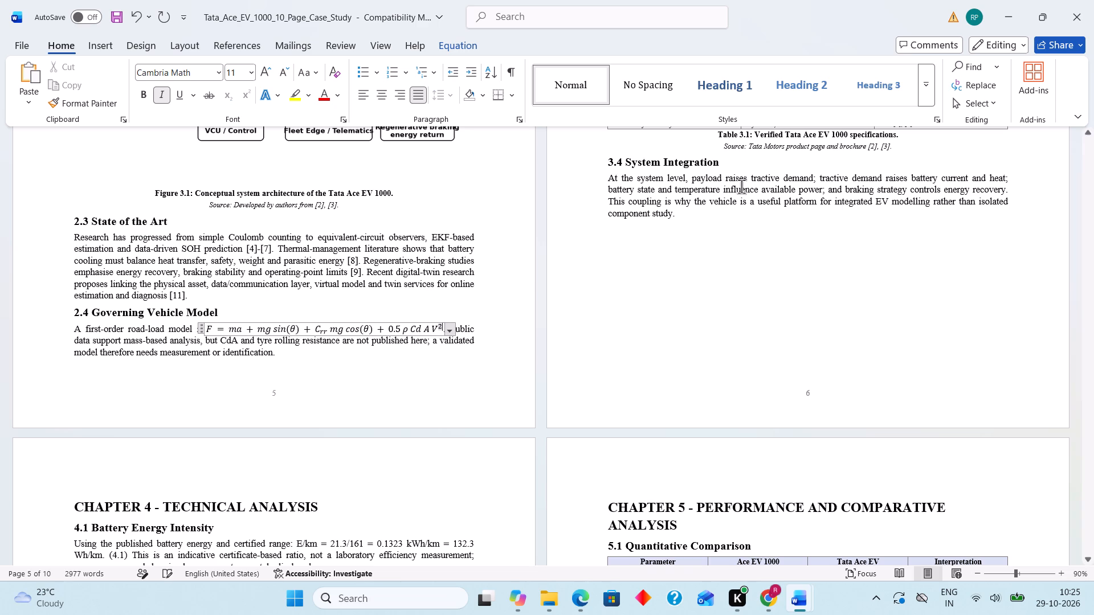
left_click(492, 302)
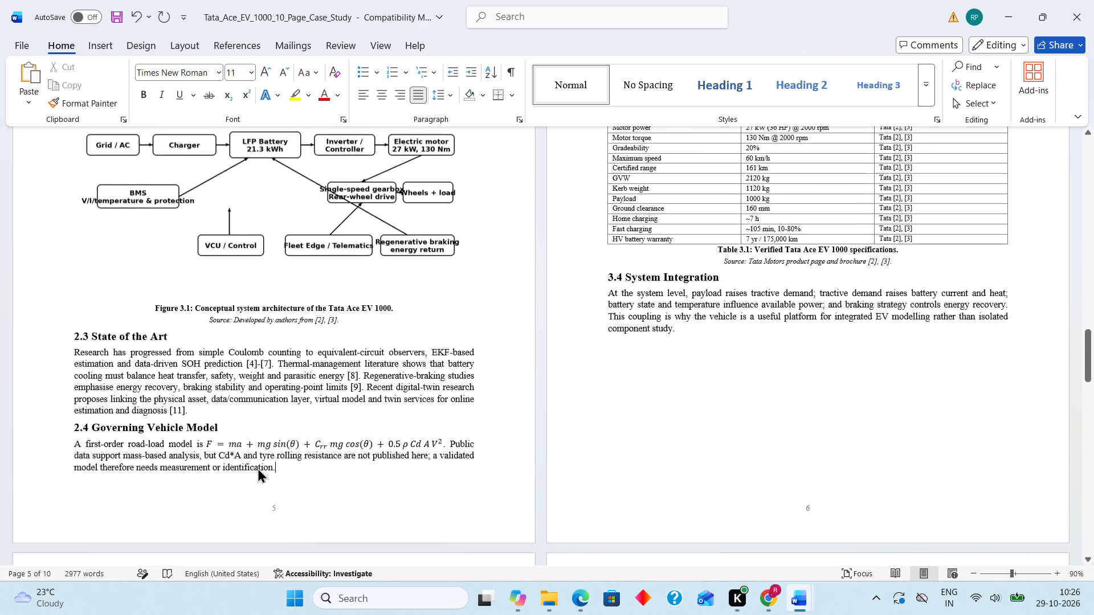
scroll(258, 468, "up", 1)
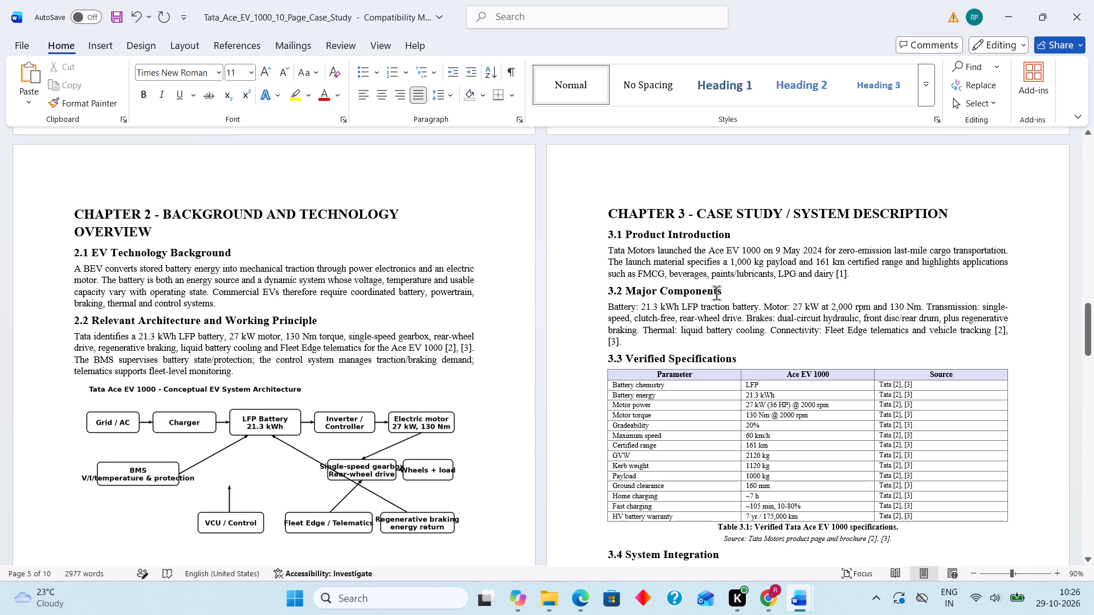
scroll(729, 327, "down", 1)
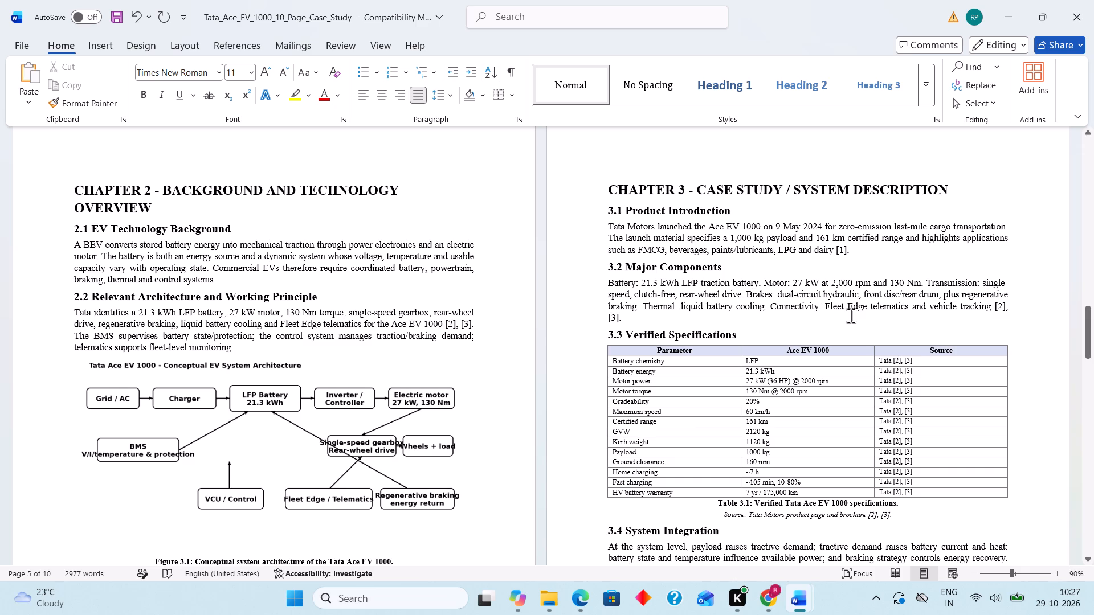
scroll(851, 315, "down", 2)
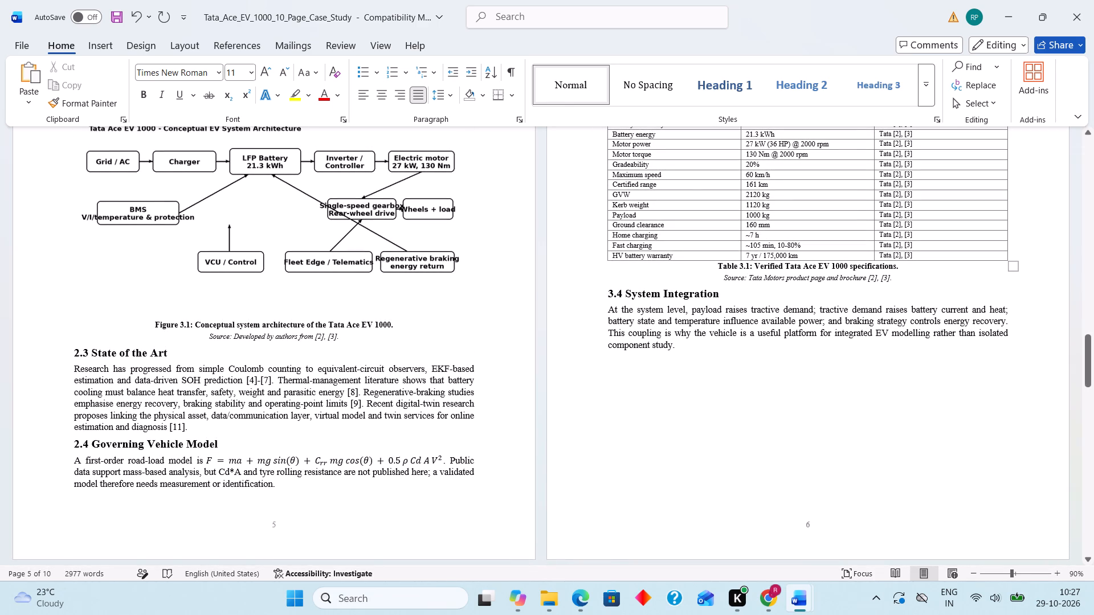
Examine the Table 3.1 specifications and chapters 4 and 5, including the technical analysis calculations and the comparison table.
scroll(722, 249, "up", 1)
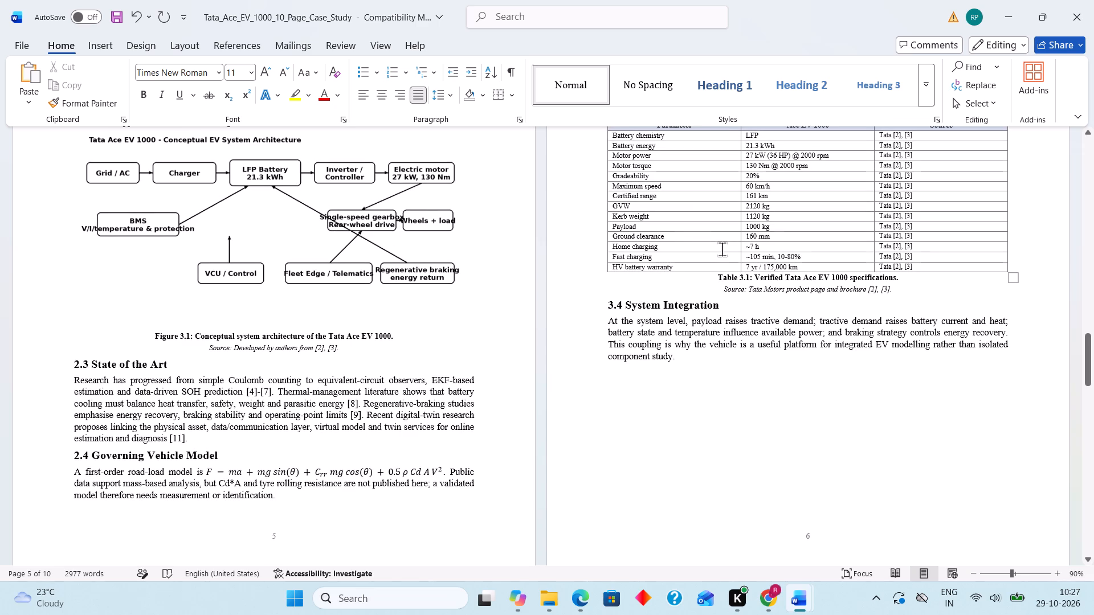
scroll(722, 249, "right", 1)
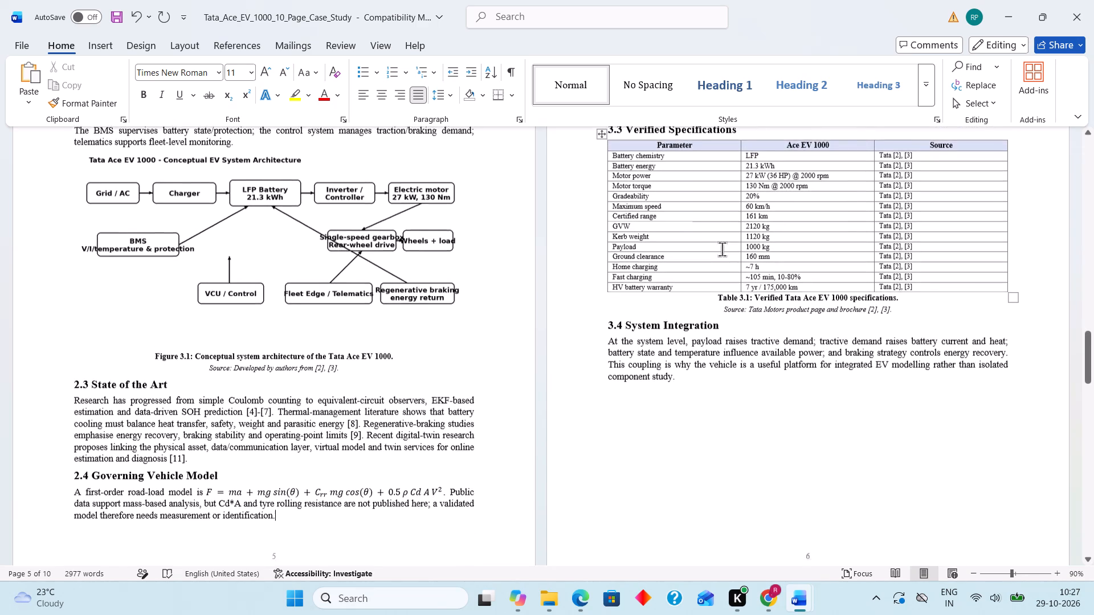
scroll(722, 249, "right", 1)
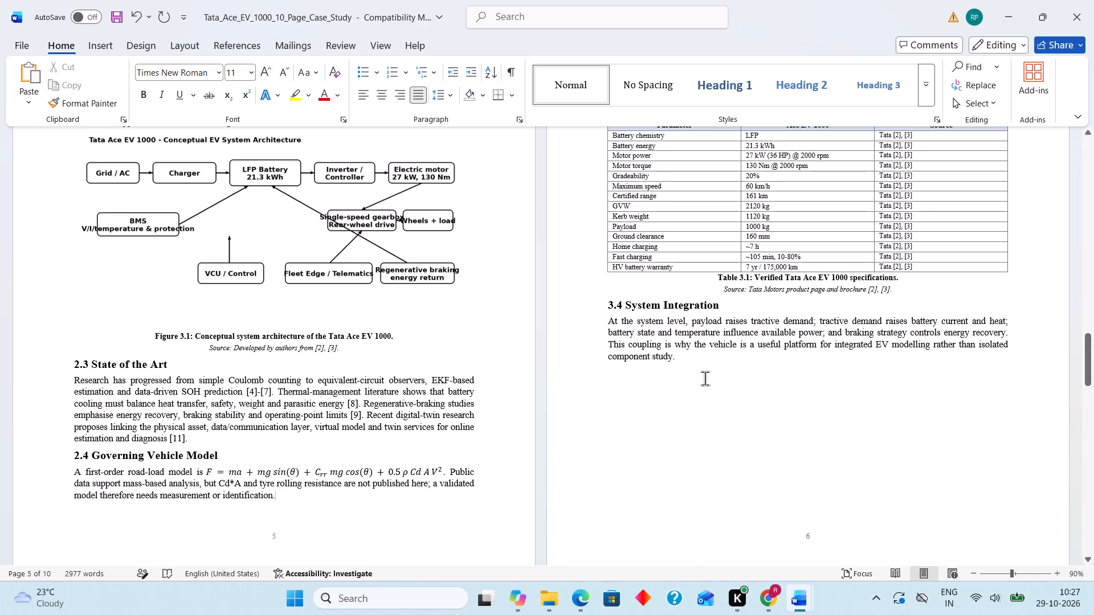
scroll(705, 378, "down", 3)
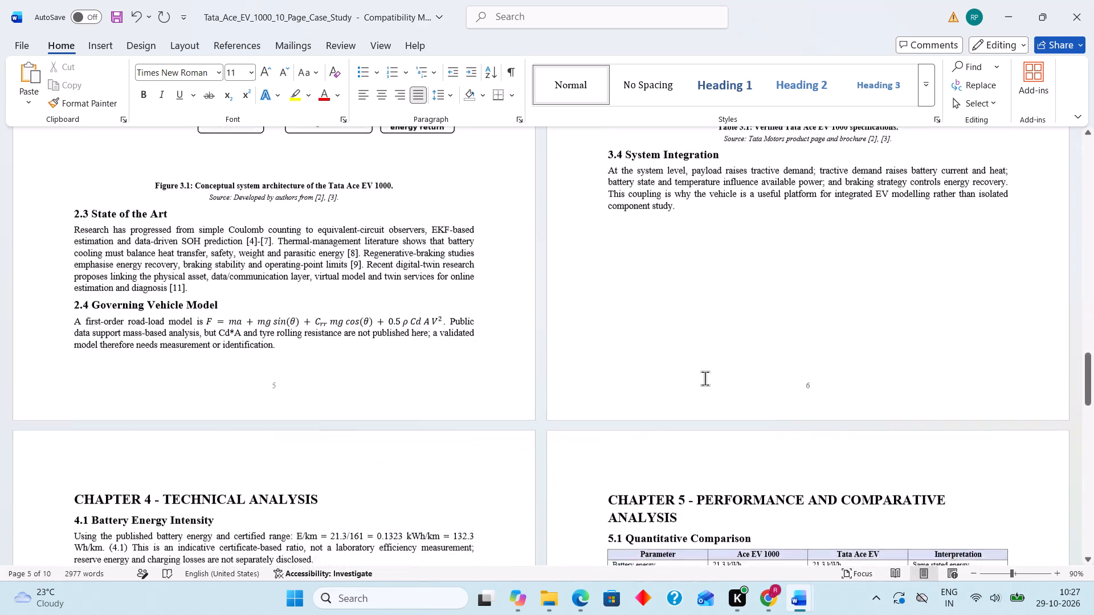
scroll(705, 378, "down", 1)
scroll(705, 378, "up", 1)
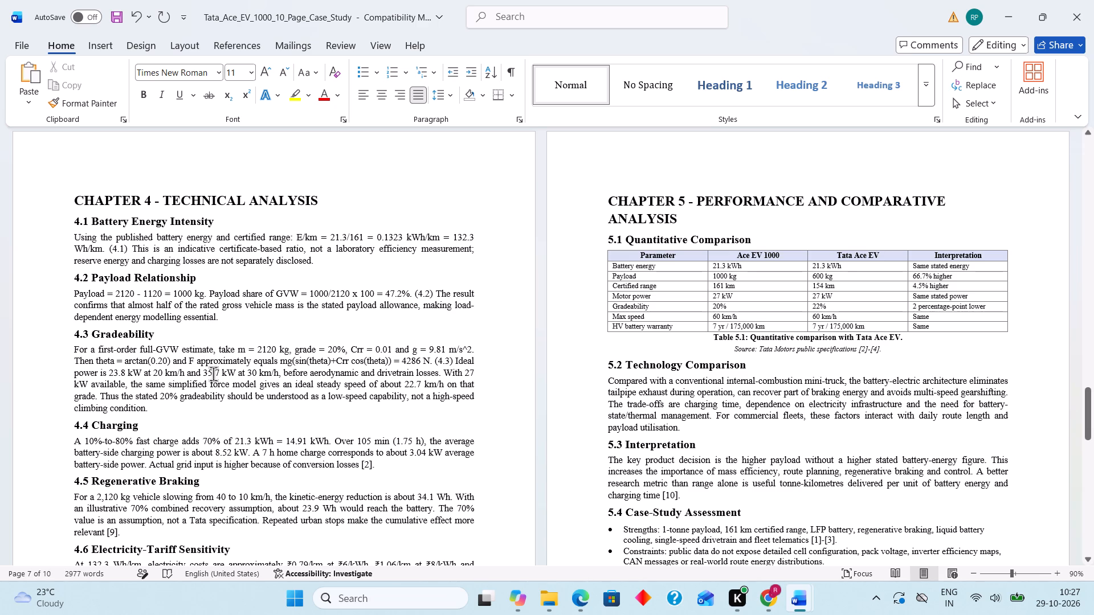
scroll(223, 397, "down", 1)
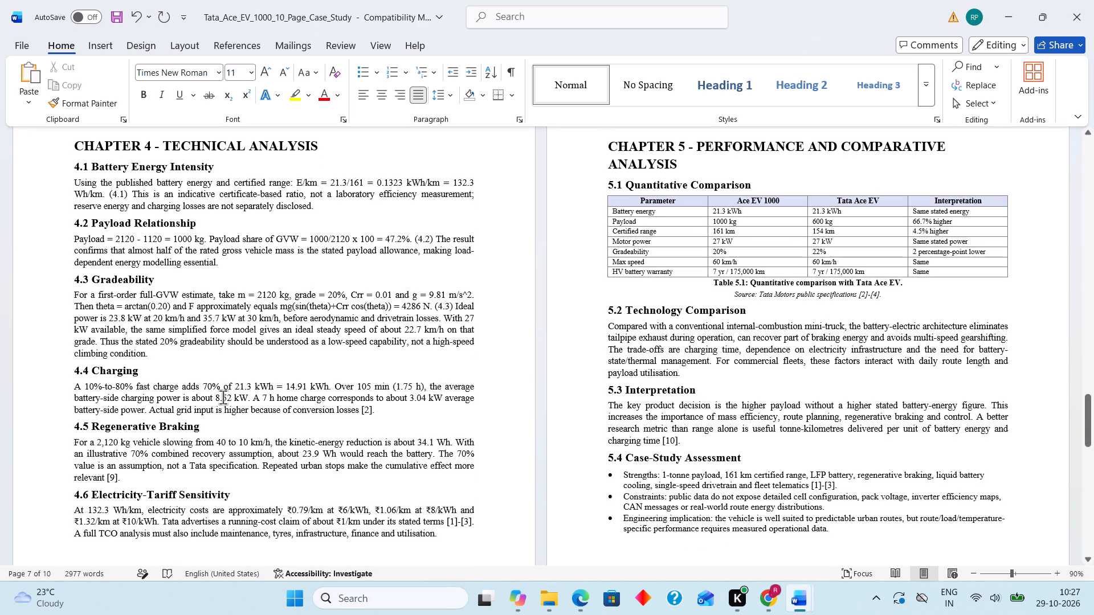
scroll(223, 397, "down", 1)
scroll(223, 397, "right", 2)
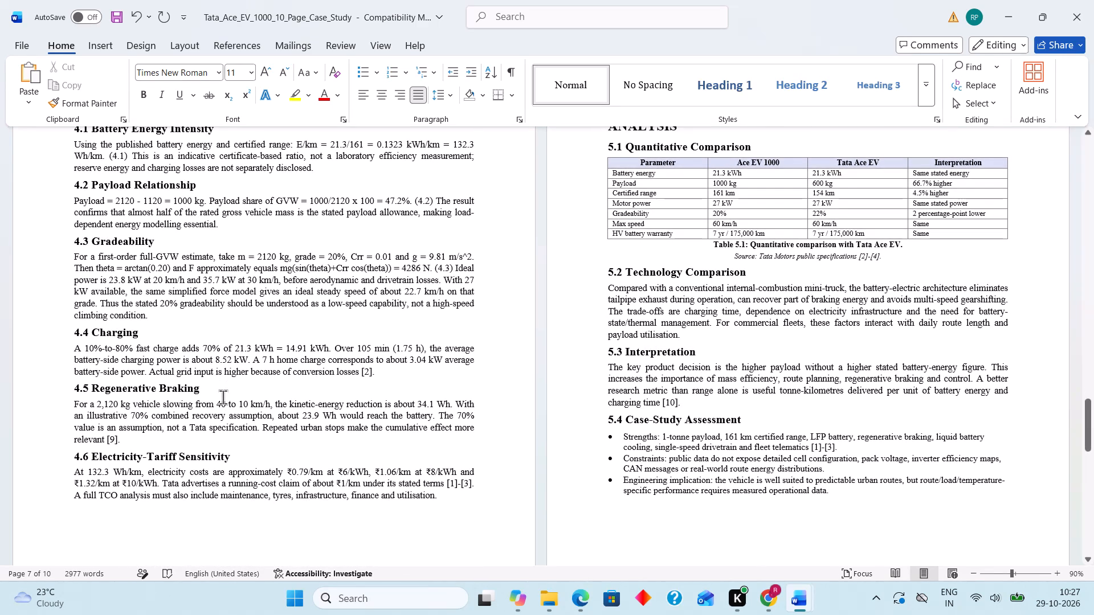
scroll(223, 397, "right", 1)
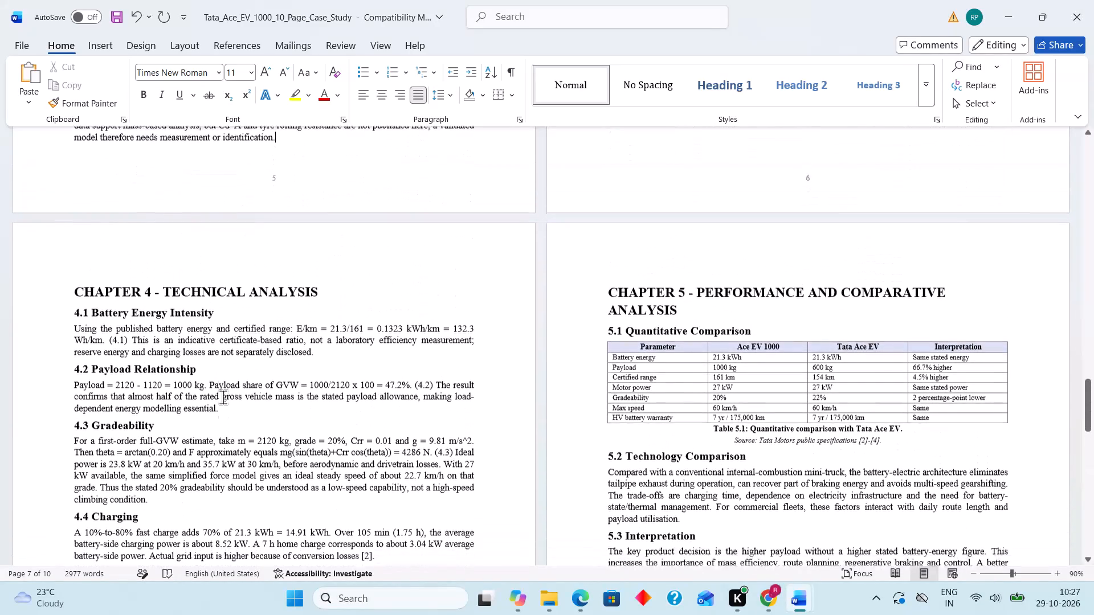
scroll(223, 397, "right", 1)
scroll(223, 397, "down", 1)
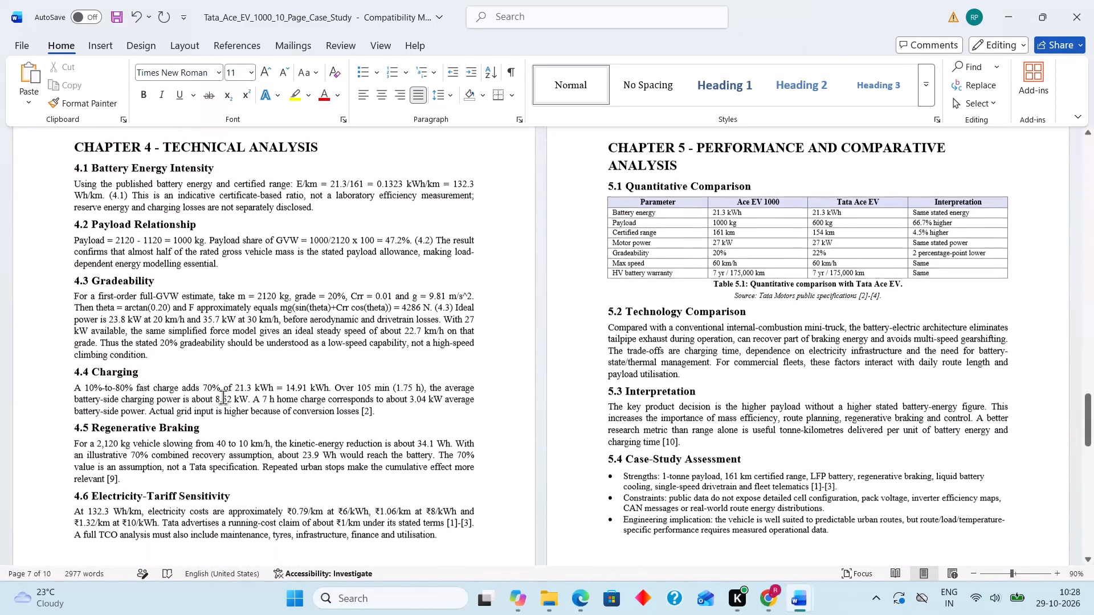
scroll(223, 397, "down", 2)
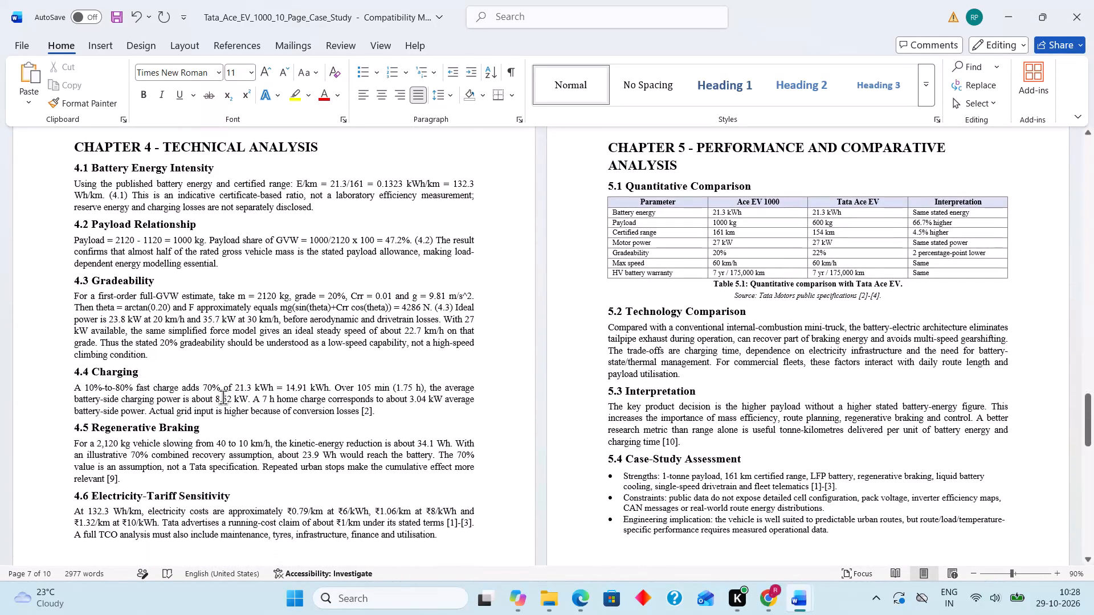
scroll(223, 397, "down", 3)
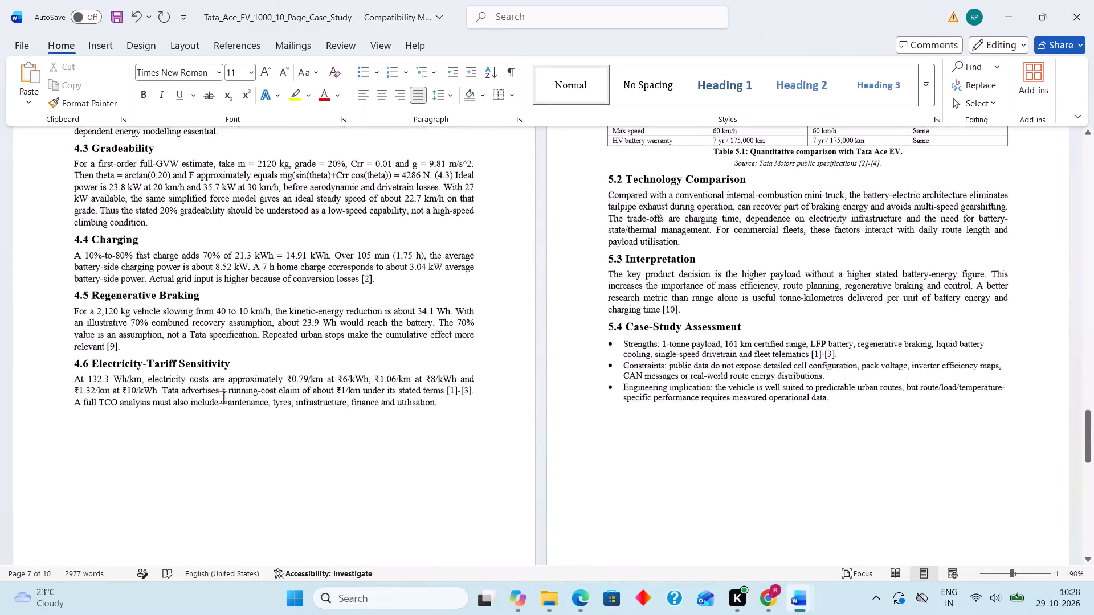
Examine chapters 6 to 8 and the references, and look back over the report's title page, declaration and abstract.
scroll(223, 397, "down", 2)
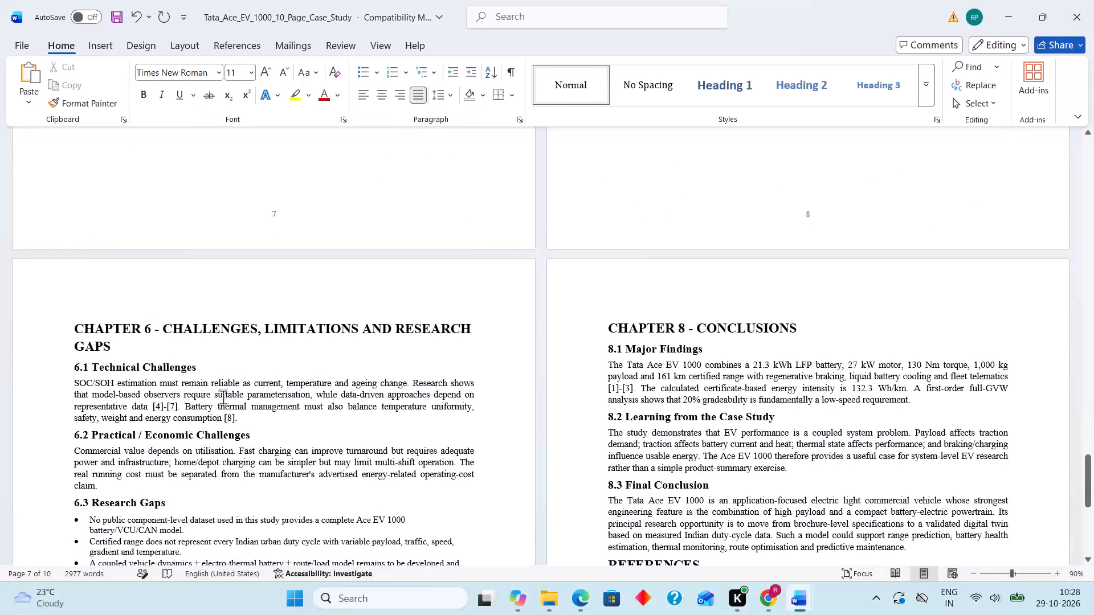
scroll(223, 397, "down", 1)
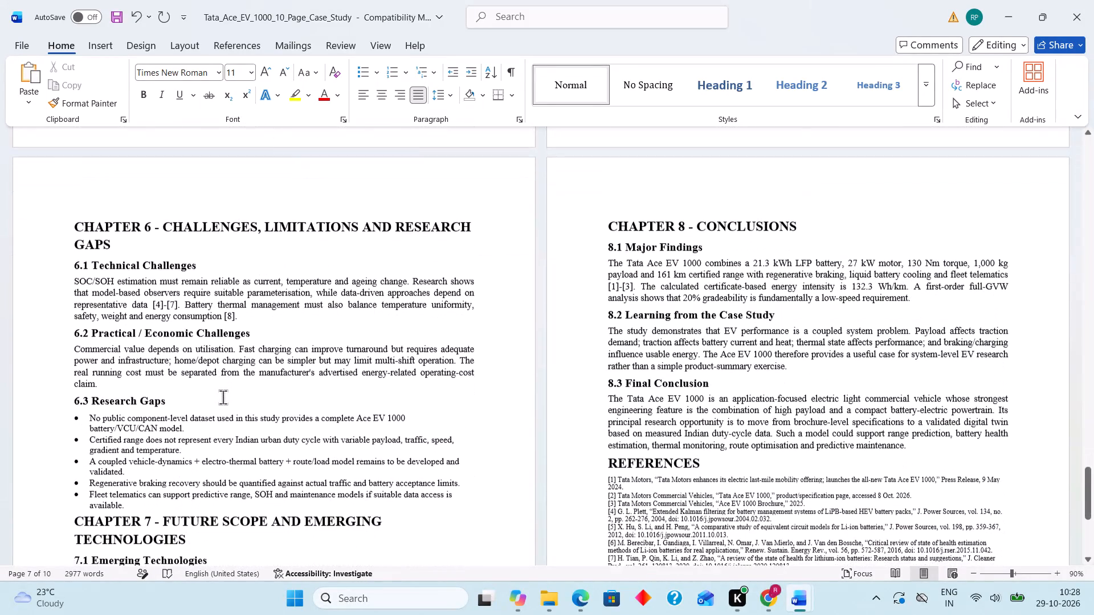
scroll(223, 397, "down", 2)
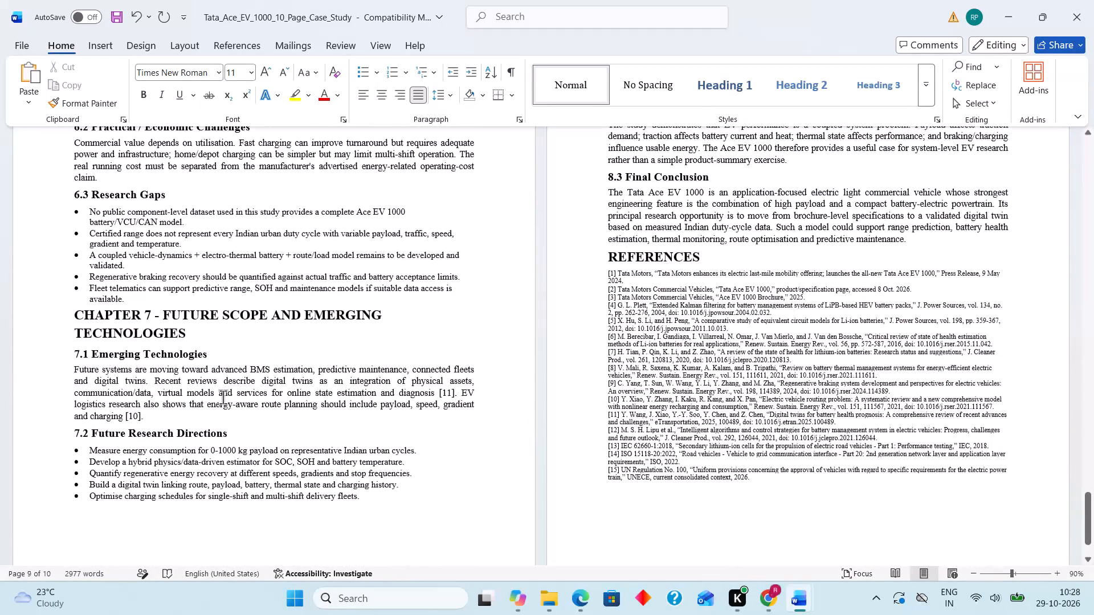
scroll(223, 397, "up", 6)
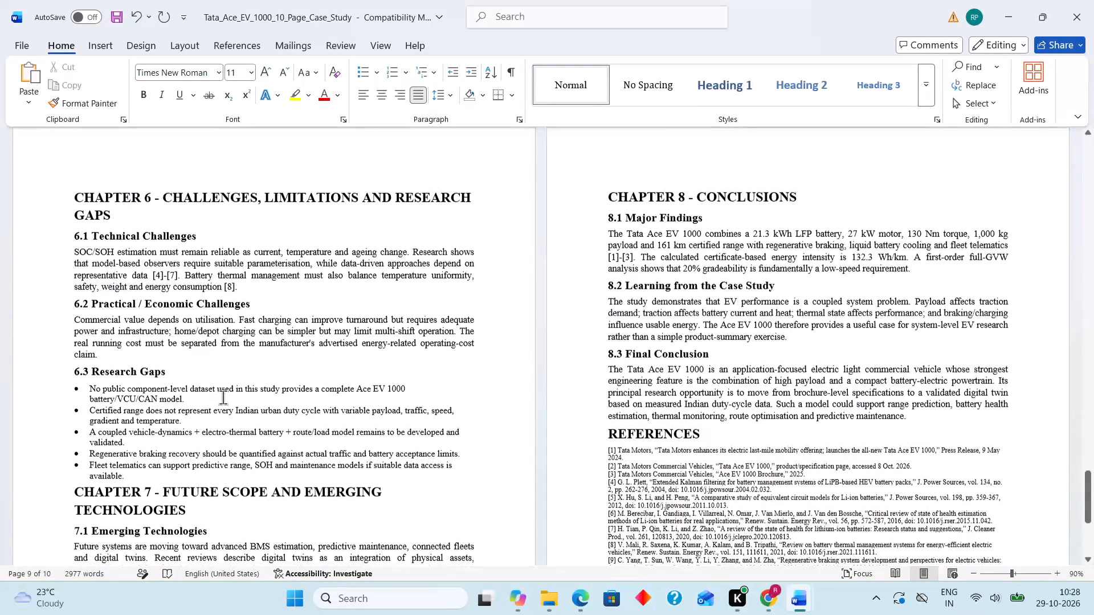
scroll(223, 397, "up", 2)
scroll(223, 397, "right", 1)
scroll(223, 397, "up", 1)
scroll(223, 397, "right", 1)
scroll(223, 397, "up", 3)
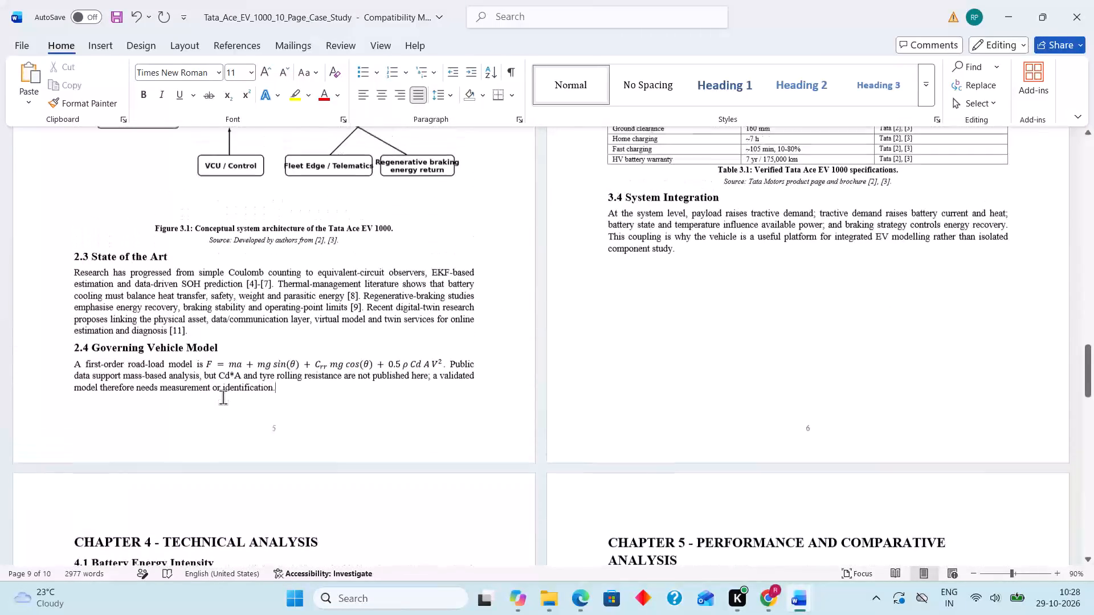
scroll(223, 397, "up", 5)
scroll(223, 397, "down", 2)
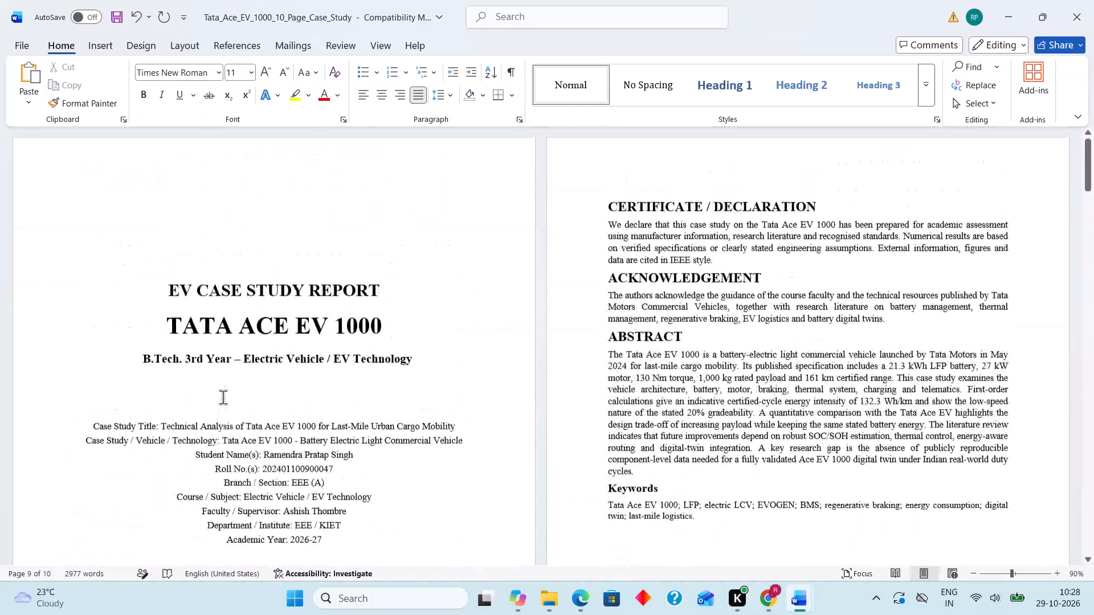
scroll(223, 397, "down", 3)
scroll(223, 397, "up", 3)
scroll(223, 397, "down", 5)
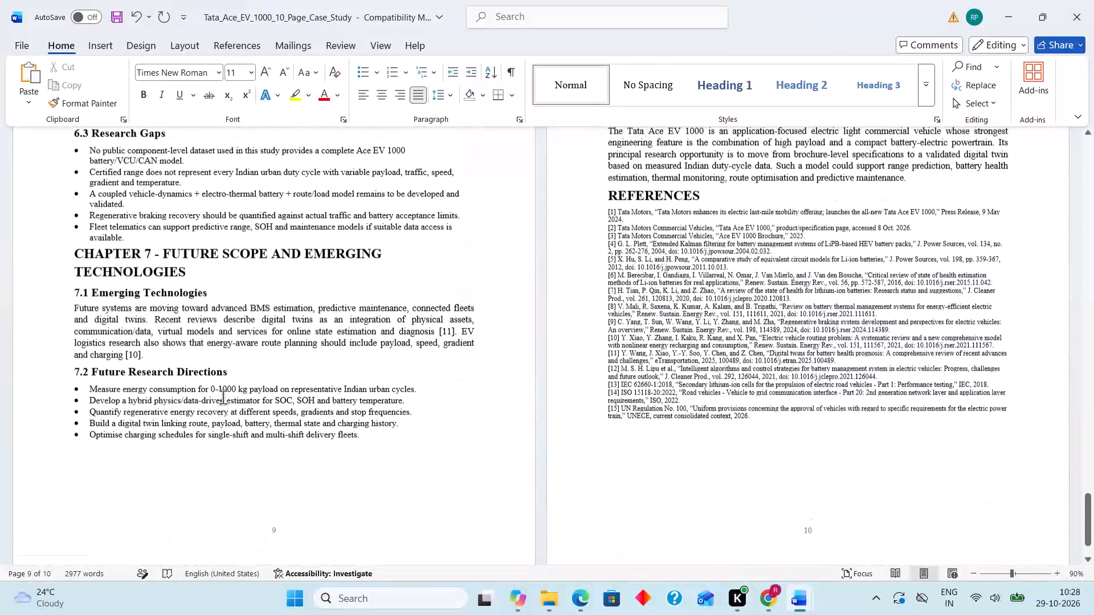
scroll(223, 397, "down", 10)
Copy the Figure 3.1 conceptual EV system architecture diagram from section 2.2.
scroll(223, 397, "up", 1)
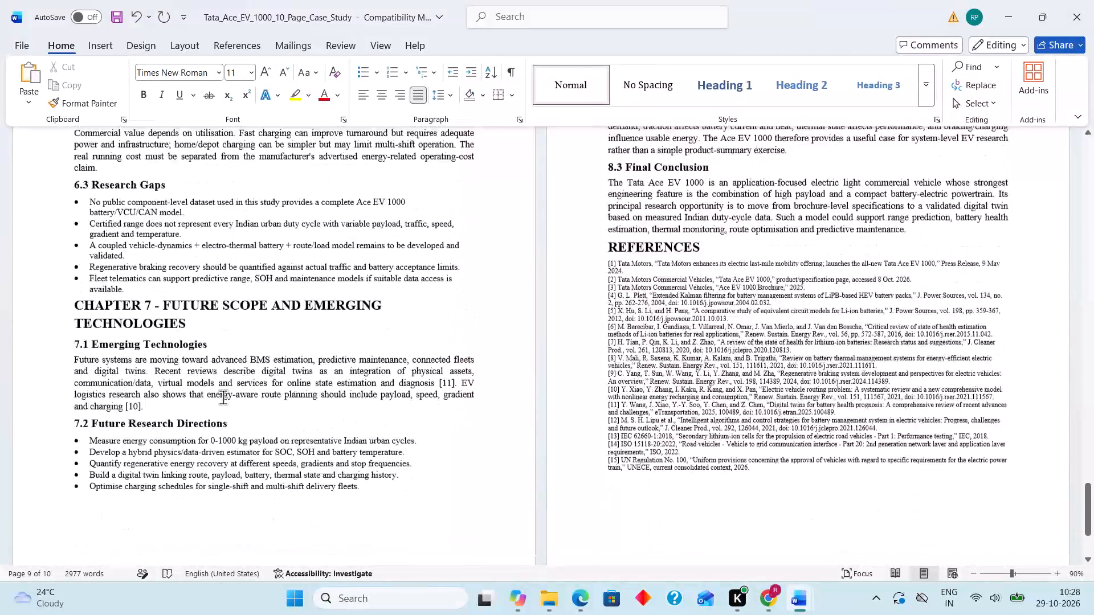
scroll(223, 397, "up", 5)
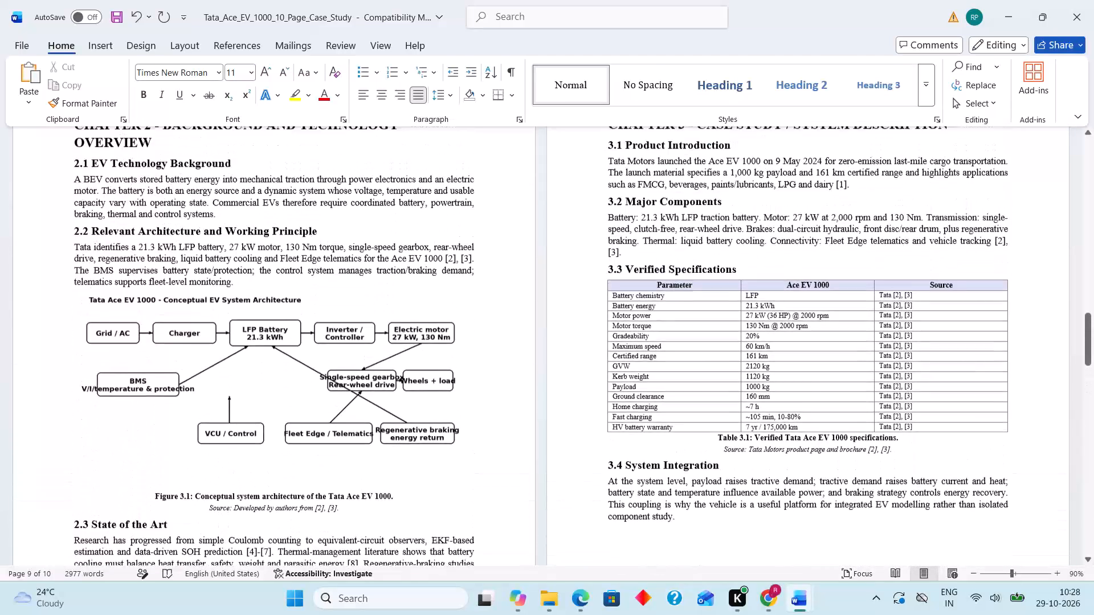
left_click(251, 380)
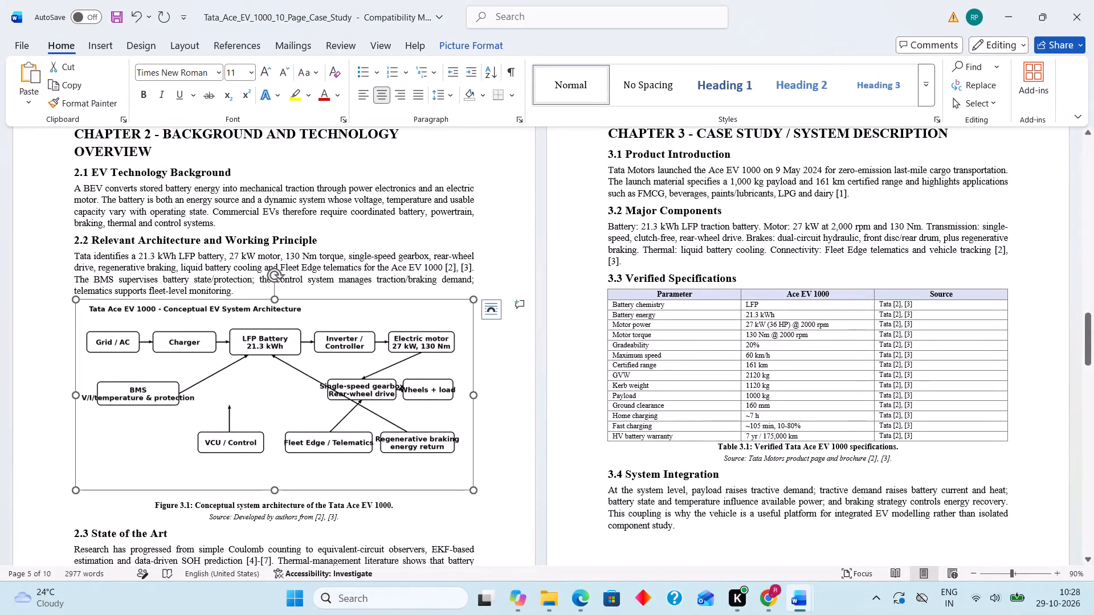
right_click(427, 326)
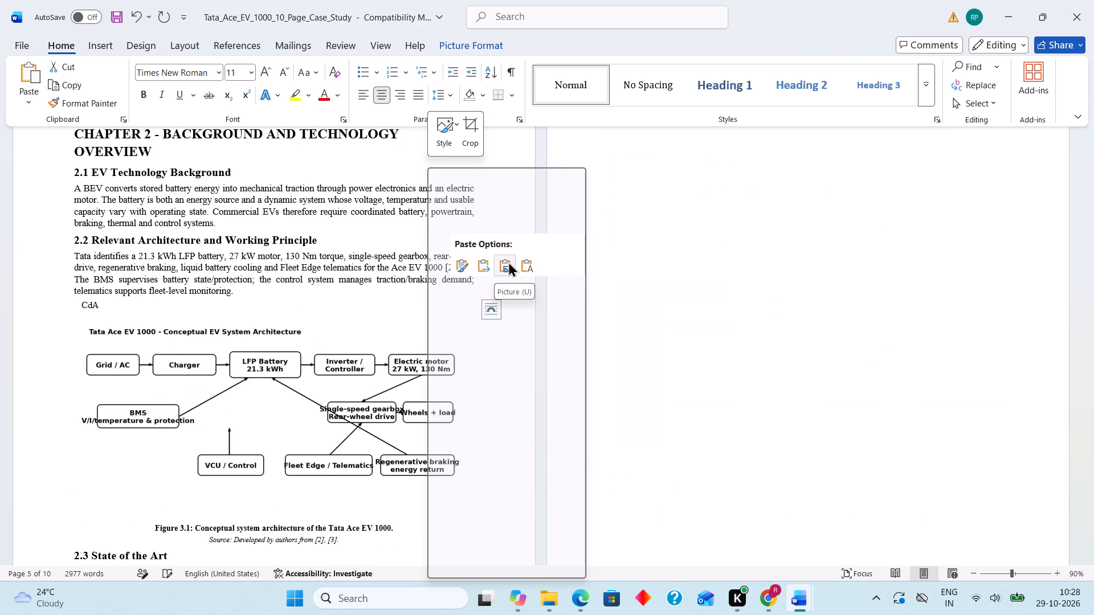
left_click(494, 212)
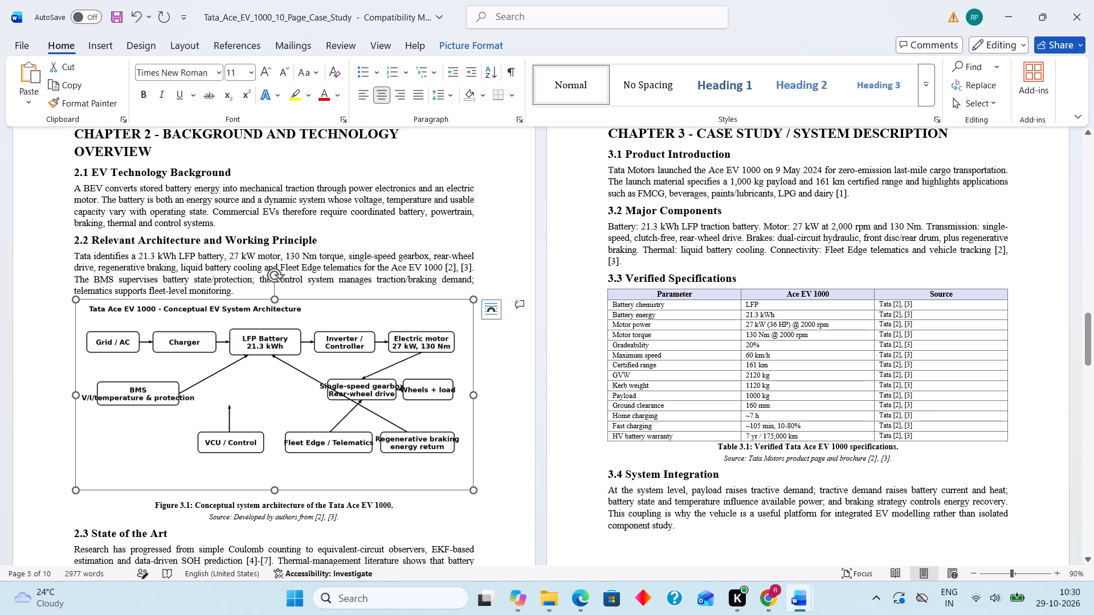
left_click(411, 598)
type("power")
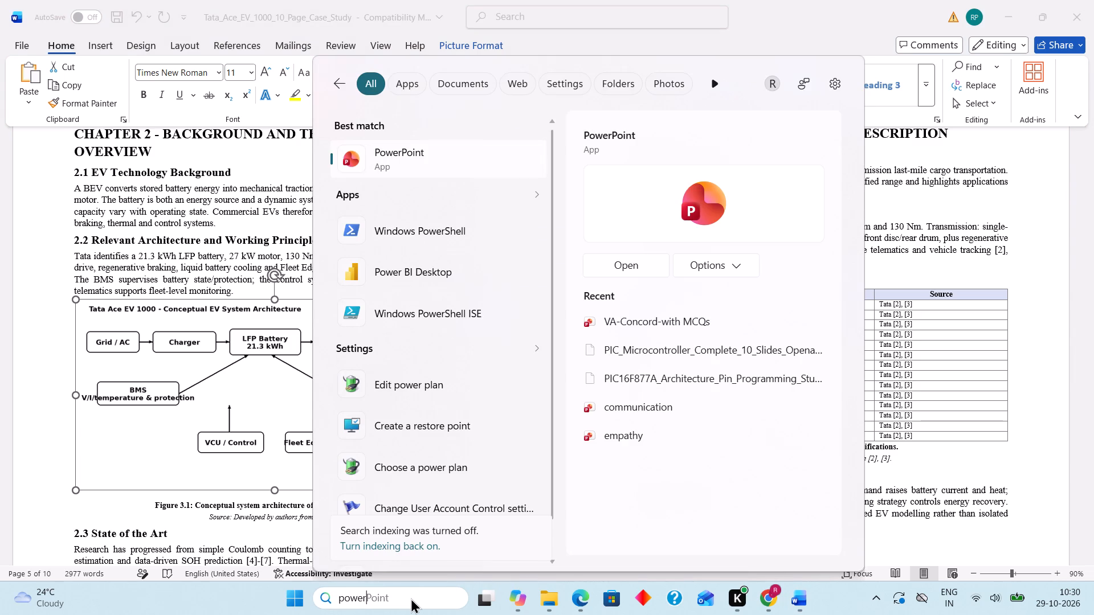
left_click(605, 260)
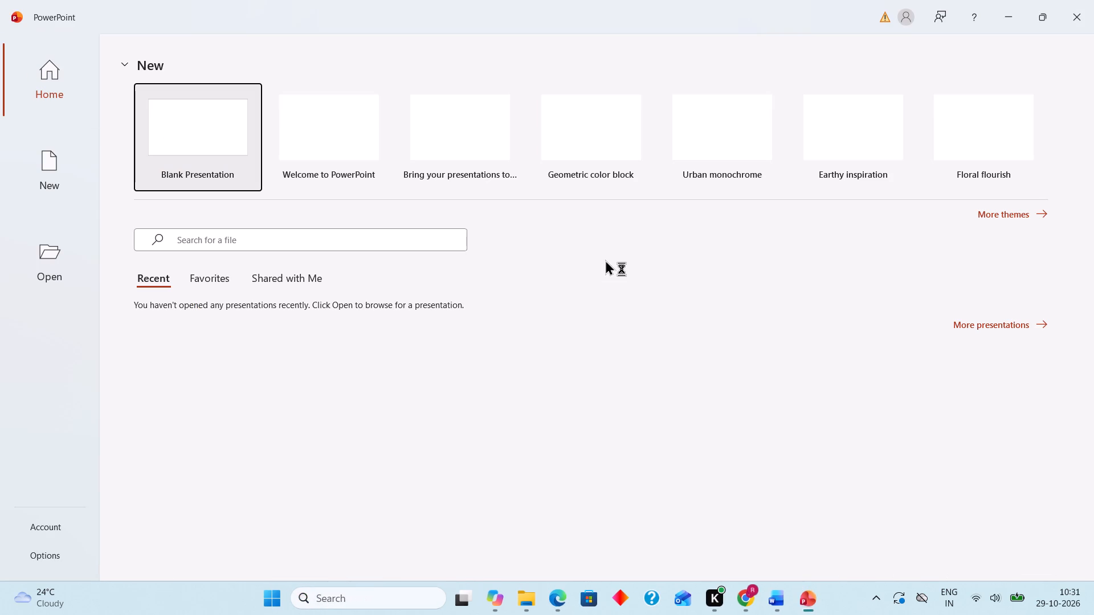
left_click(190, 140)
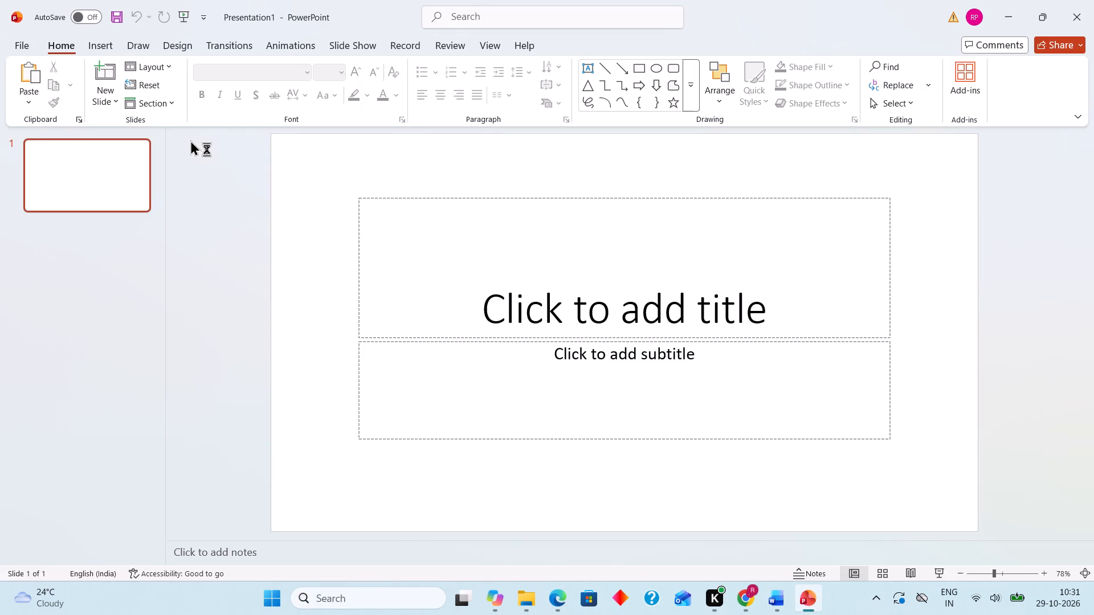
Delete the title and subtitle placeholders from the first slide to leave it empty.
key("Delete")
left_click(452, 266)
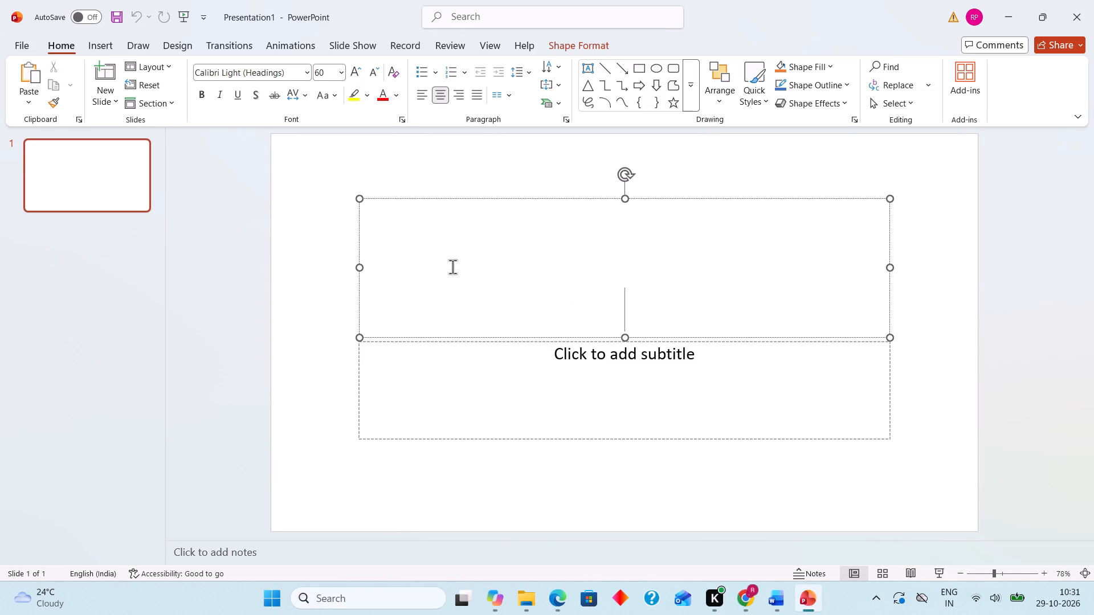
key("Delete")
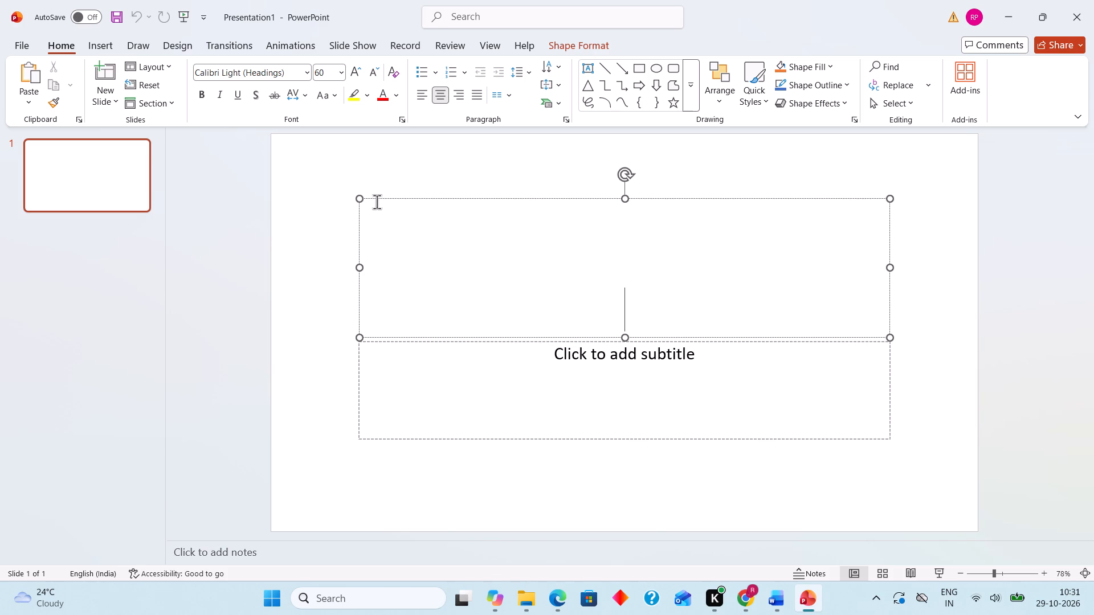
left_click(372, 200)
key("Delete")
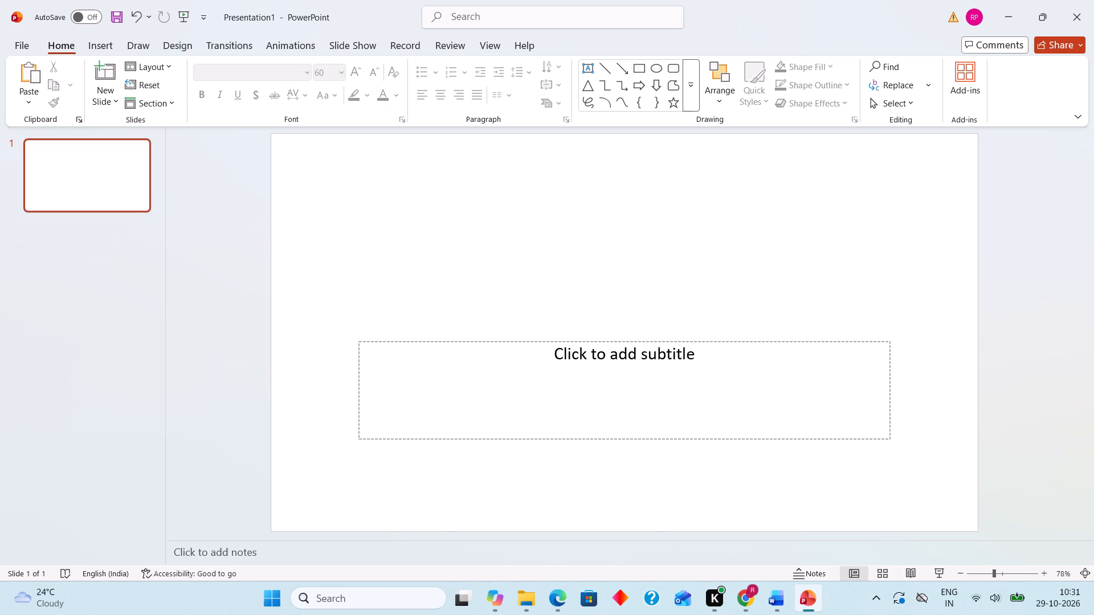
left_click(369, 342)
key("Delete")
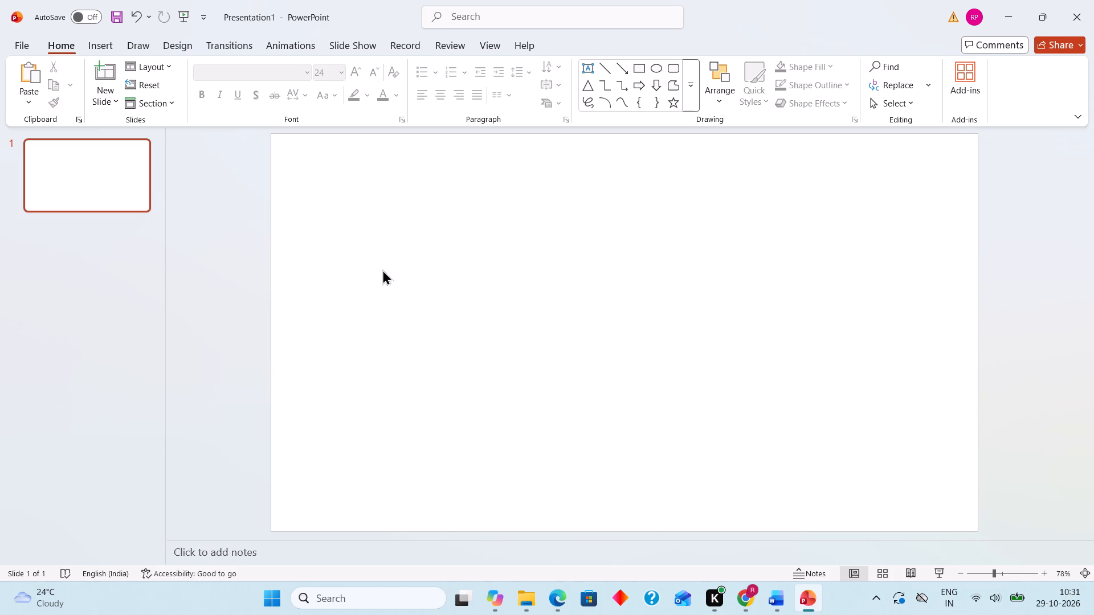
Draw a large text box covering nearly the whole slide.
left_click(592, 64)
left_click_drag(293, 146, 330, 158)
left_click_drag(330, 158, 988, 519)
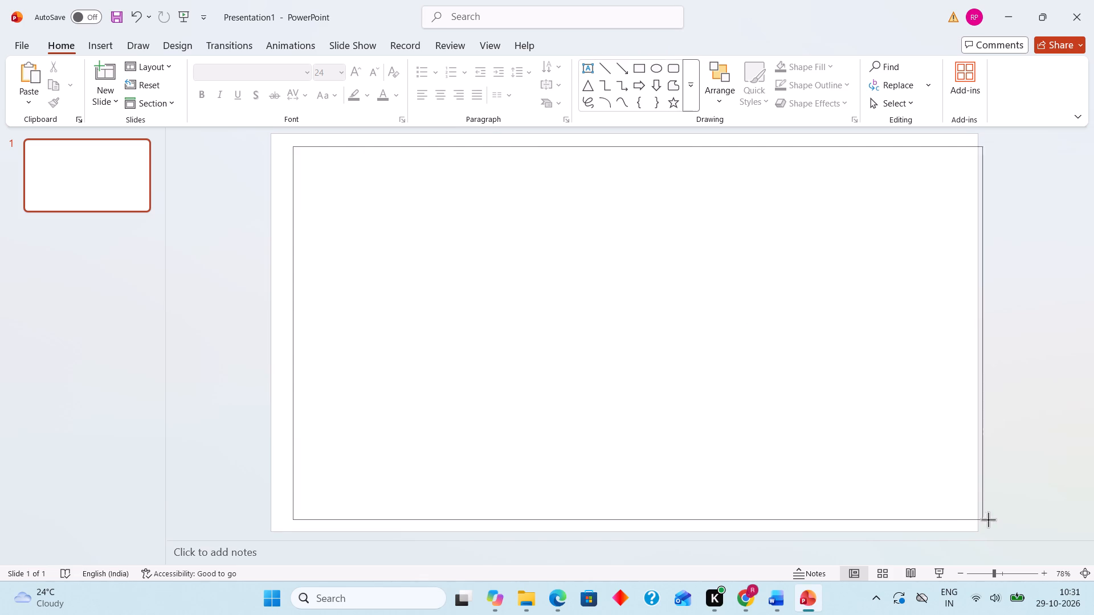
left_click_drag(988, 519, 991, 519)
Draw a rectangle about 3.39 cm high and 7.43 cm wide near the slide's upper-left corner.
left_click(639, 65)
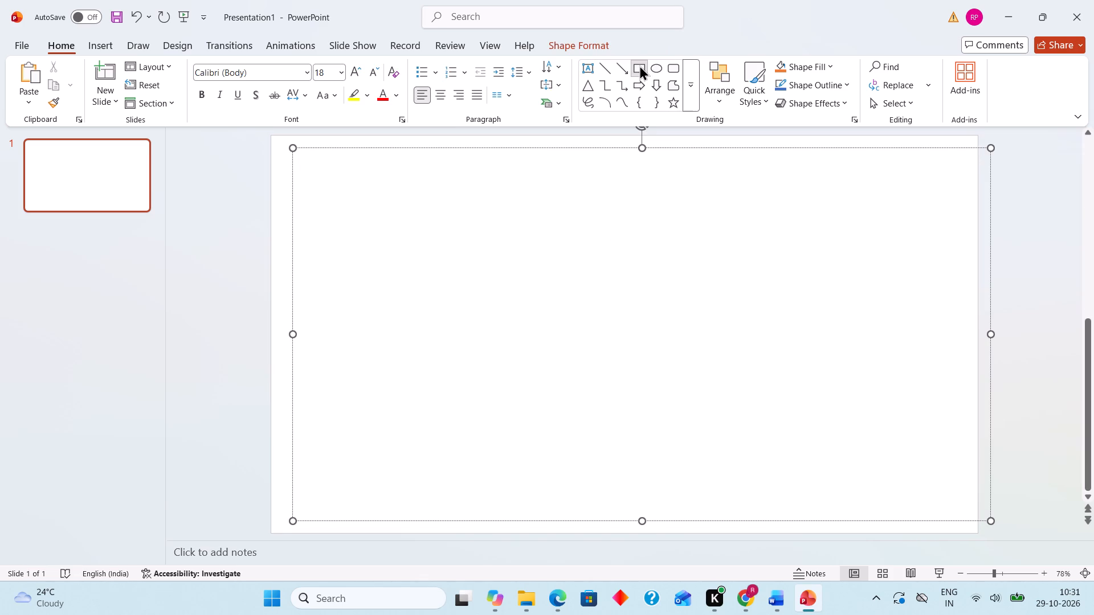
left_click_drag(350, 169, 422, 206)
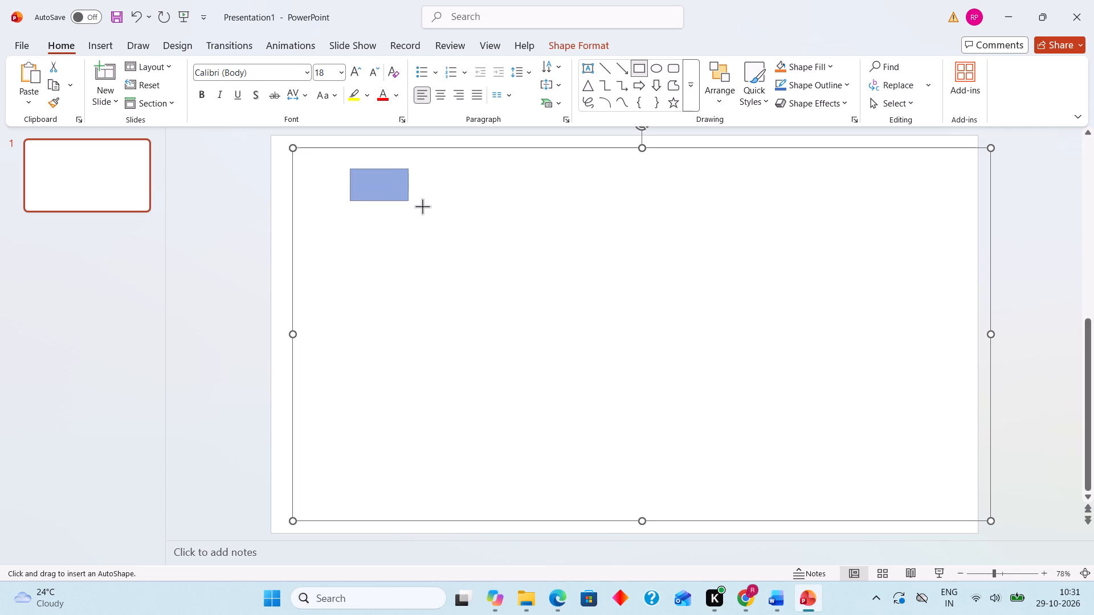
left_click_drag(422, 206, 505, 238)
left_click(438, 195)
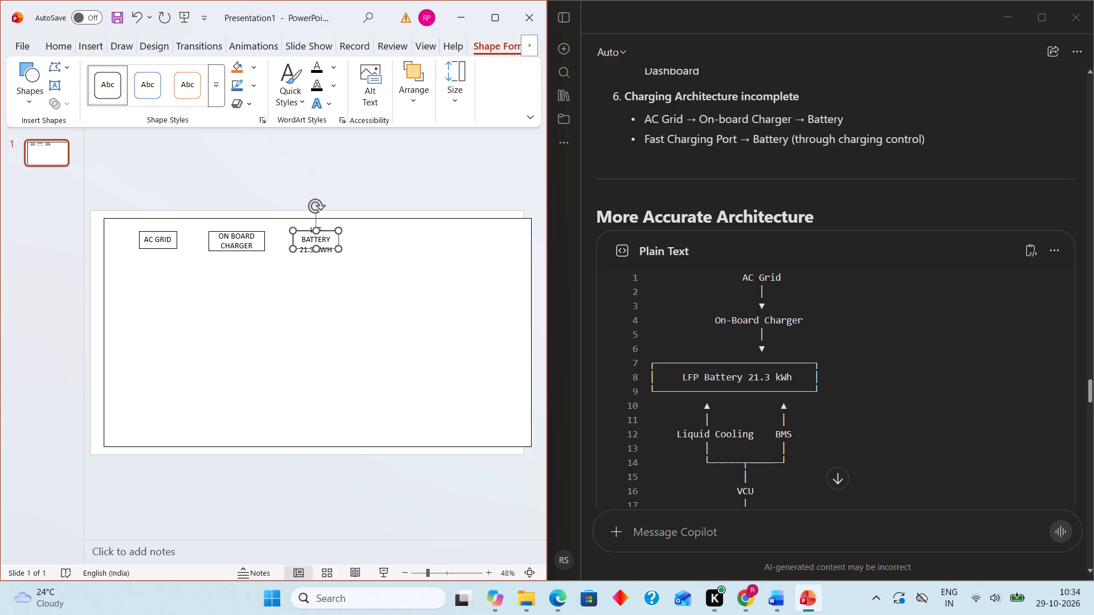
left_click_drag(337, 251, 341, 260)
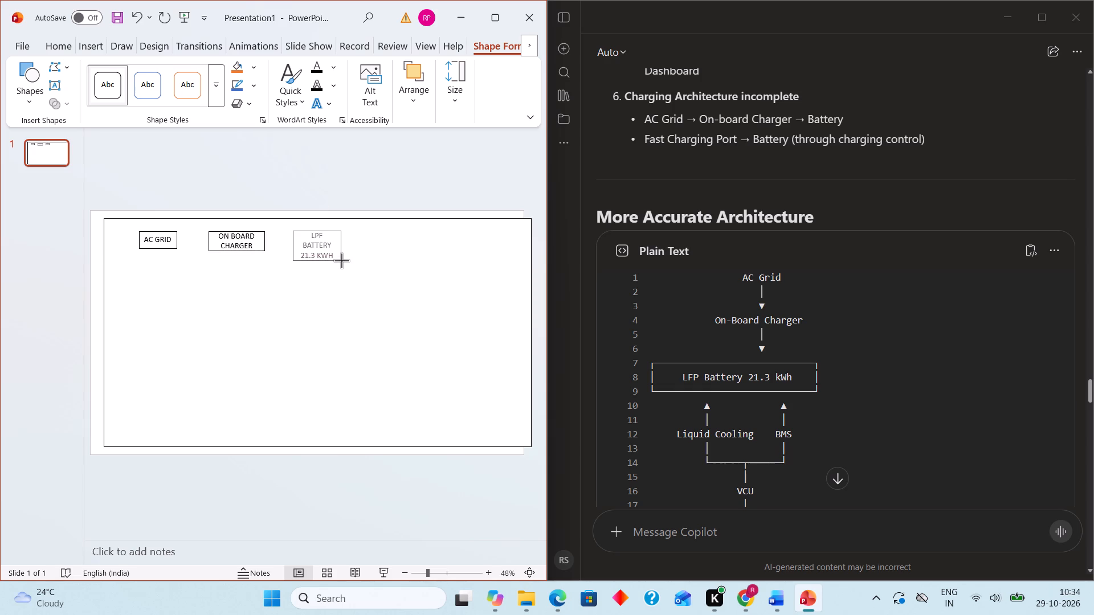
left_click_drag(341, 260, 342, 261)
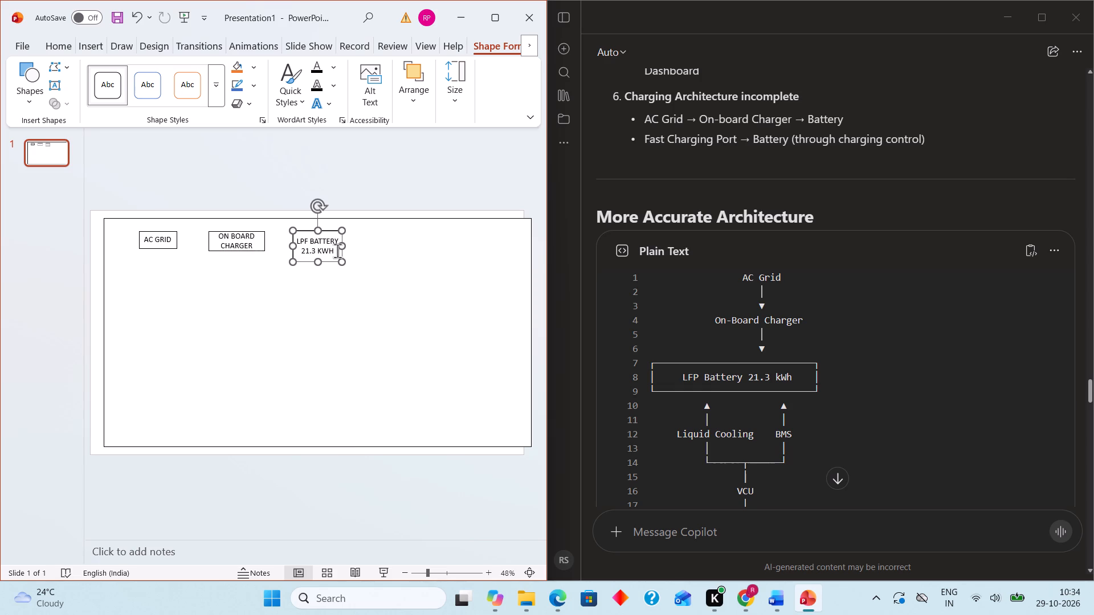
Change the unit in the battery block's label to lowercase kwh.
left_click(337, 251)
key("BackSpace")
key("BackSpace")
key("BackSpace")
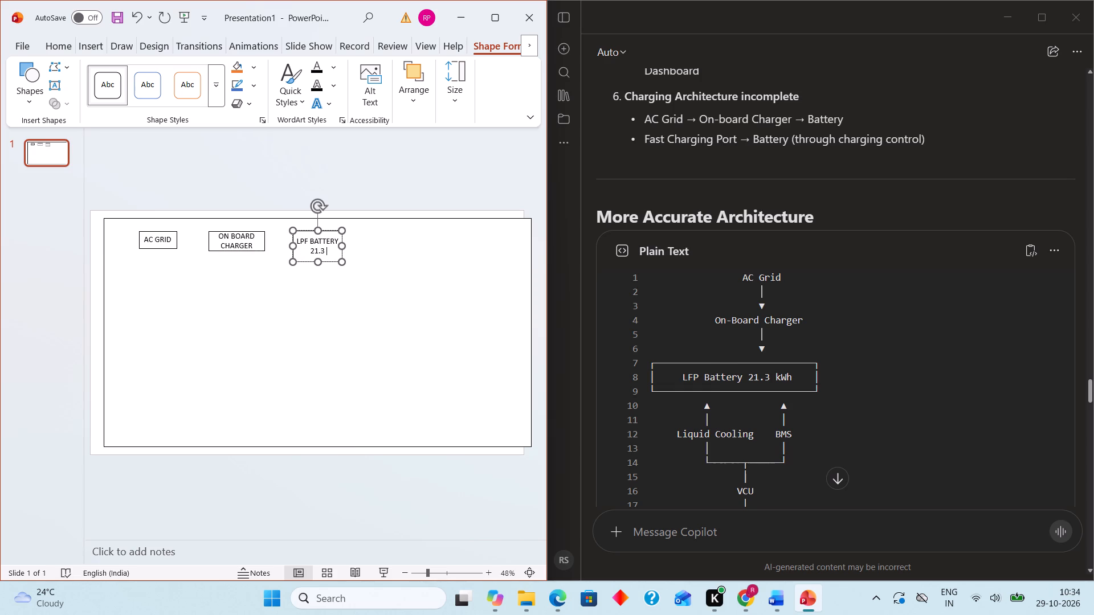
type("kwh")
left_click(398, 237)
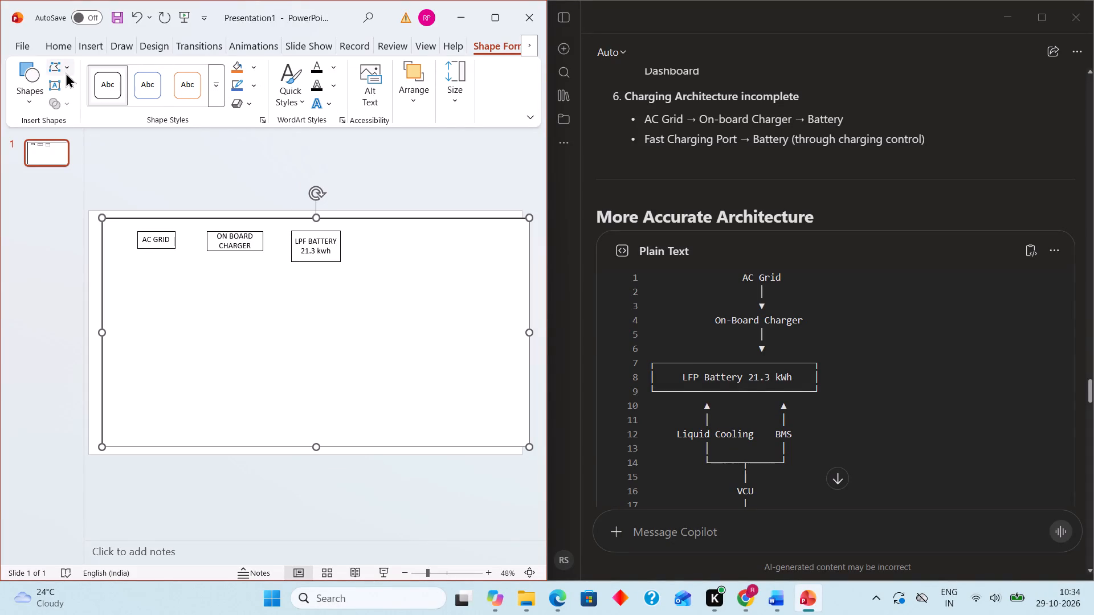
Draw a rectangle beside the LPF BATTERY block, matching its height, and give it the black outline theme style.
left_click(69, 103)
left_click(31, 100)
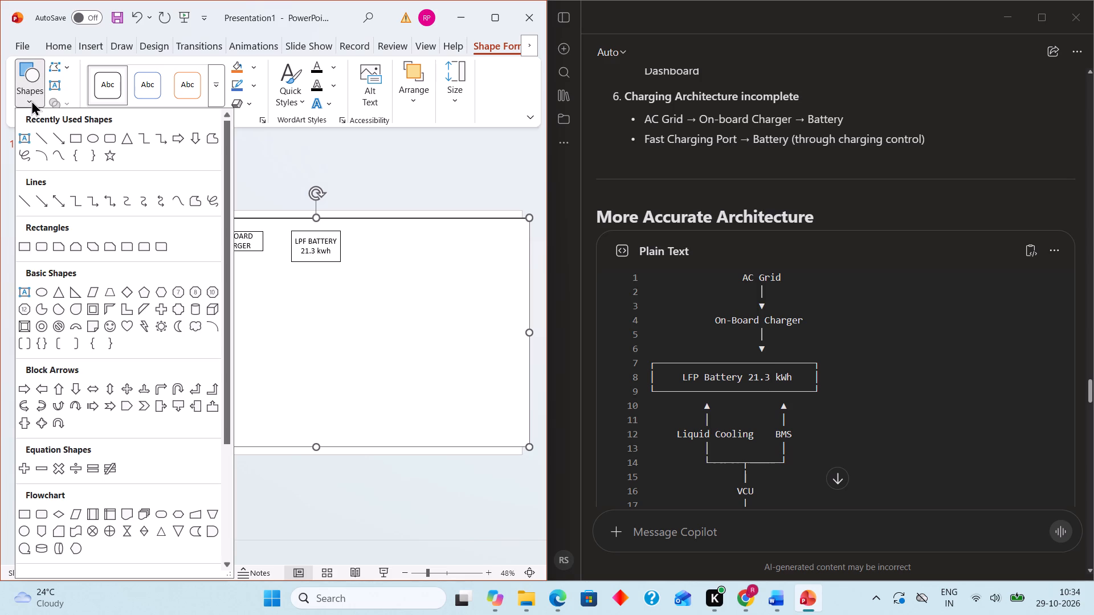
left_click(71, 138)
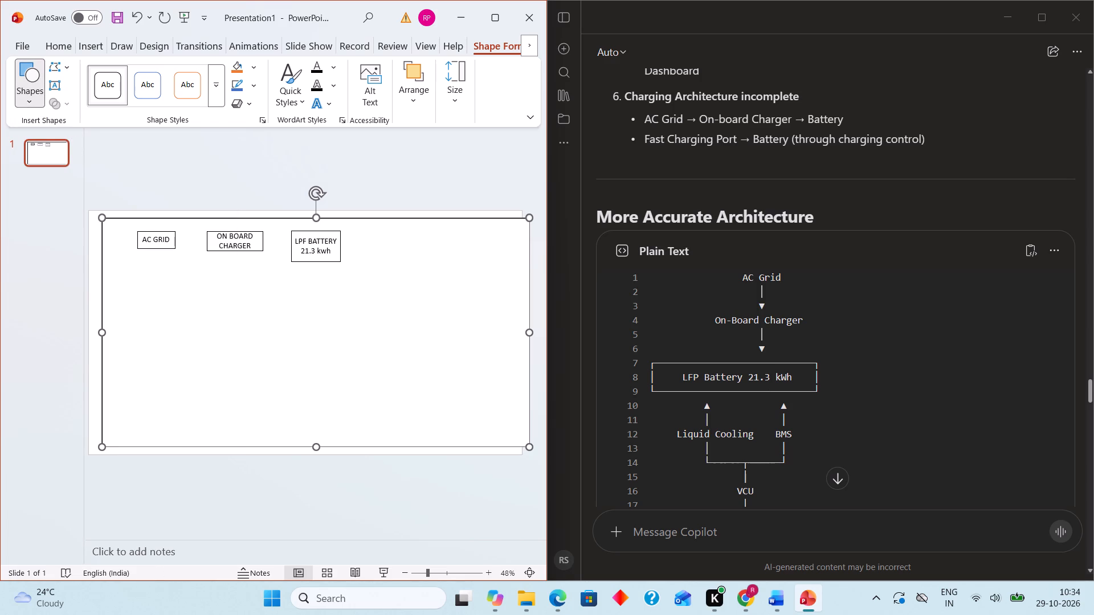
left_click_drag(375, 233, 431, 260)
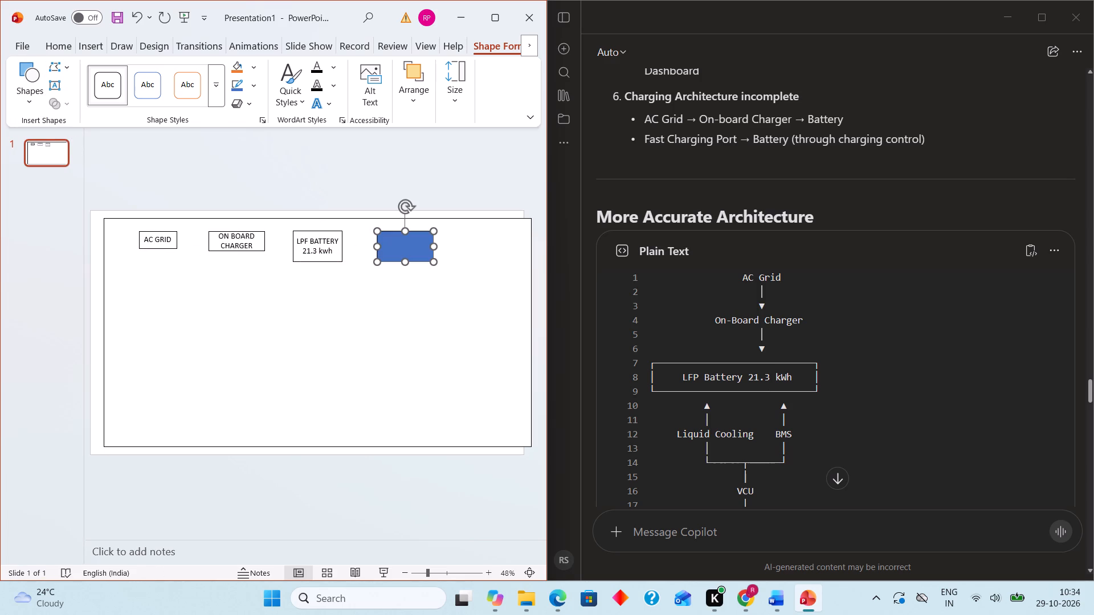
left_click(221, 79)
left_click(109, 120)
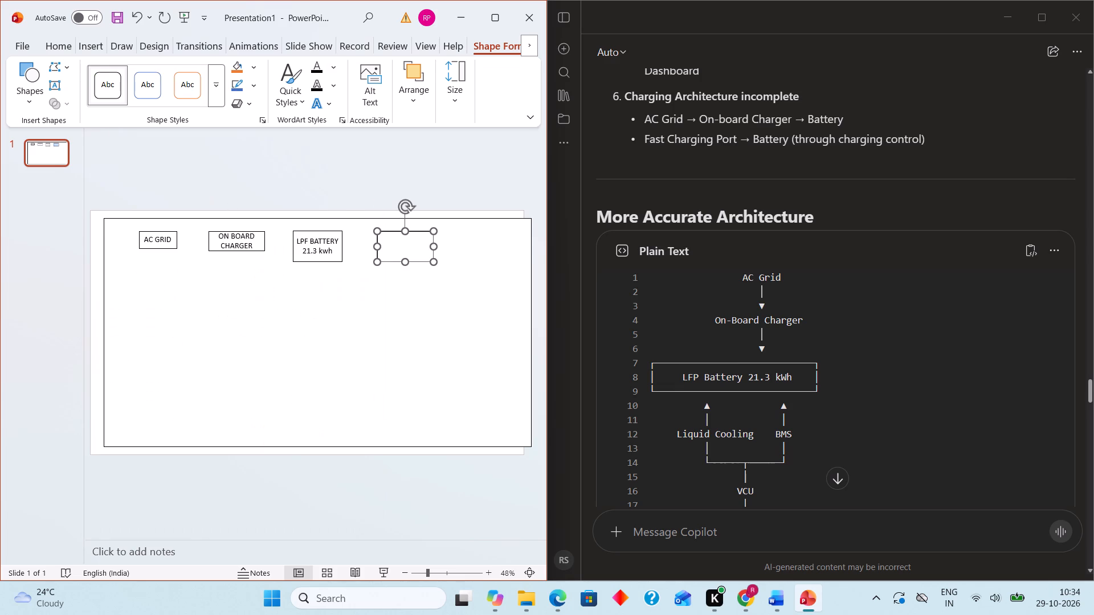
Paste two copies of the new empty block, placing one below the original and the other lower, beneath the LPF BATTERY block.
key("ctrl+c")
left_click(140, 320)
key("ctrl+v")
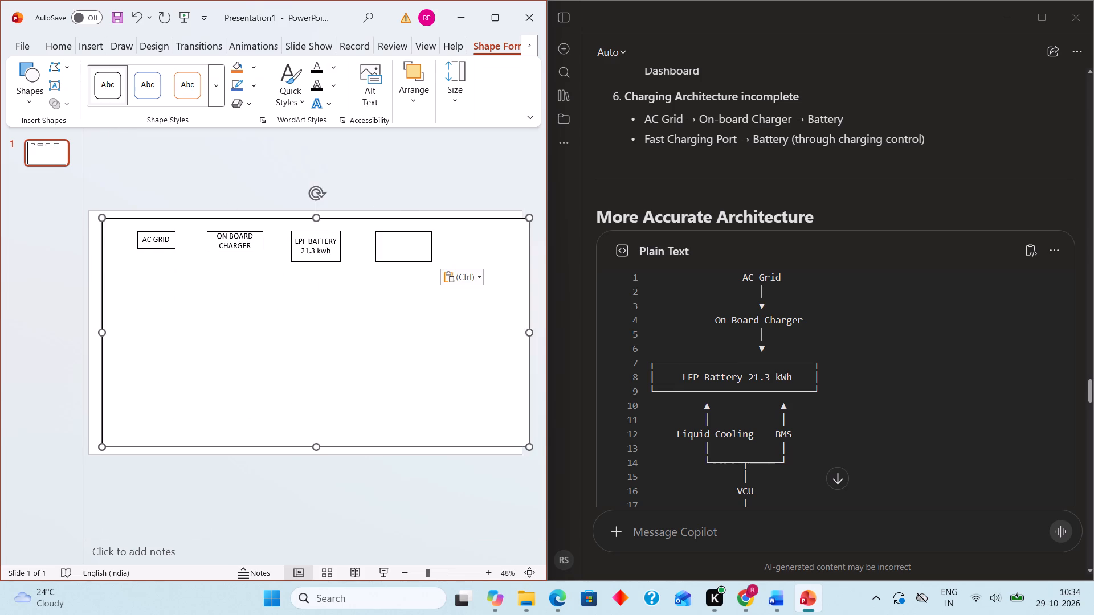
key("ctrl+v")
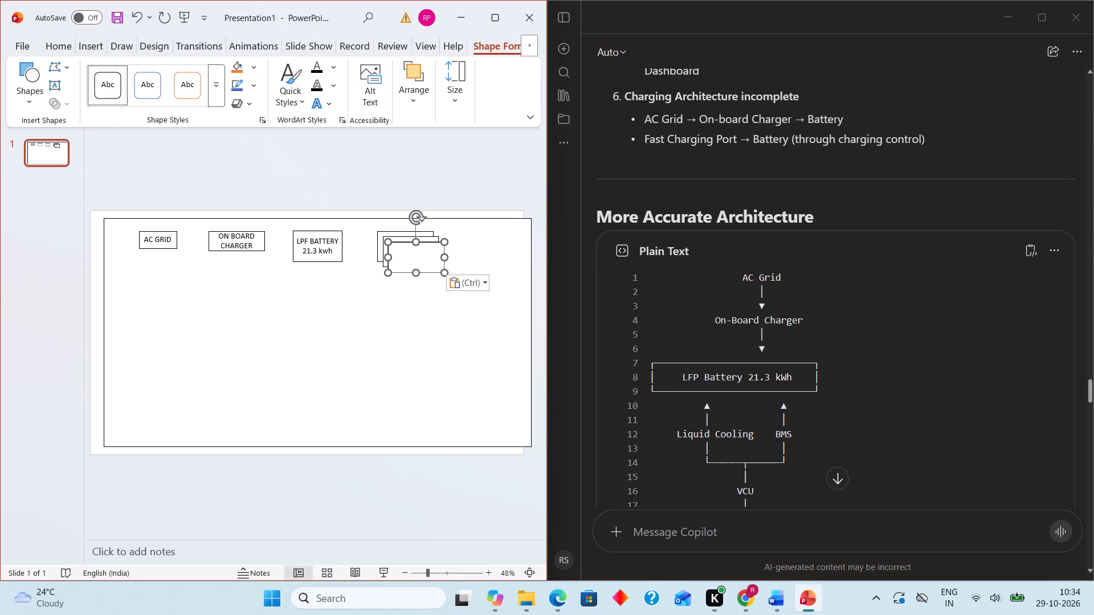
left_click_drag(419, 255, 346, 374)
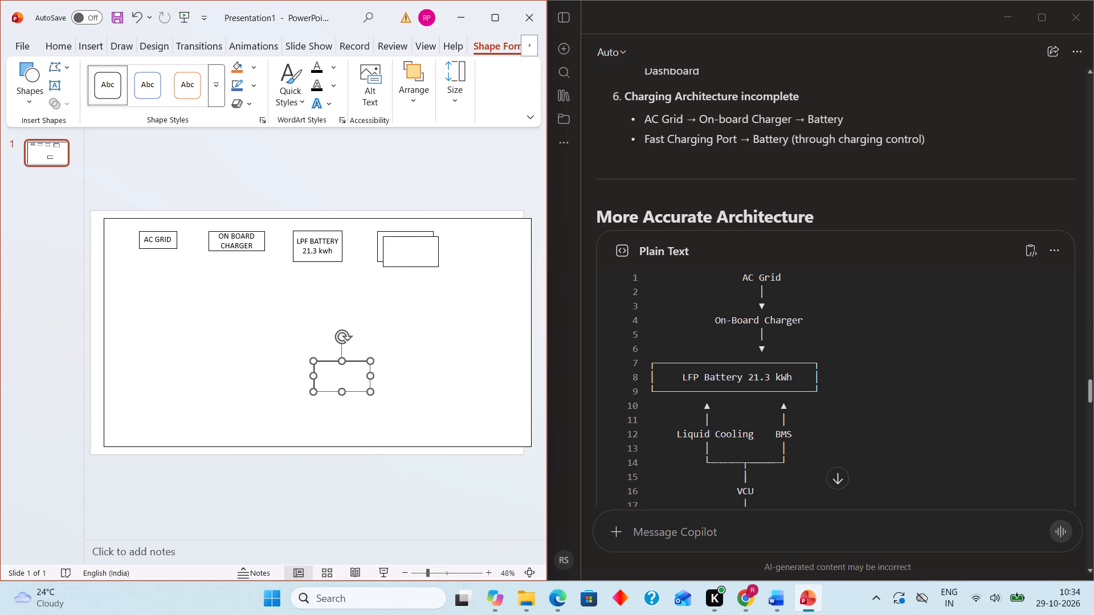
left_click_drag(414, 251, 420, 324)
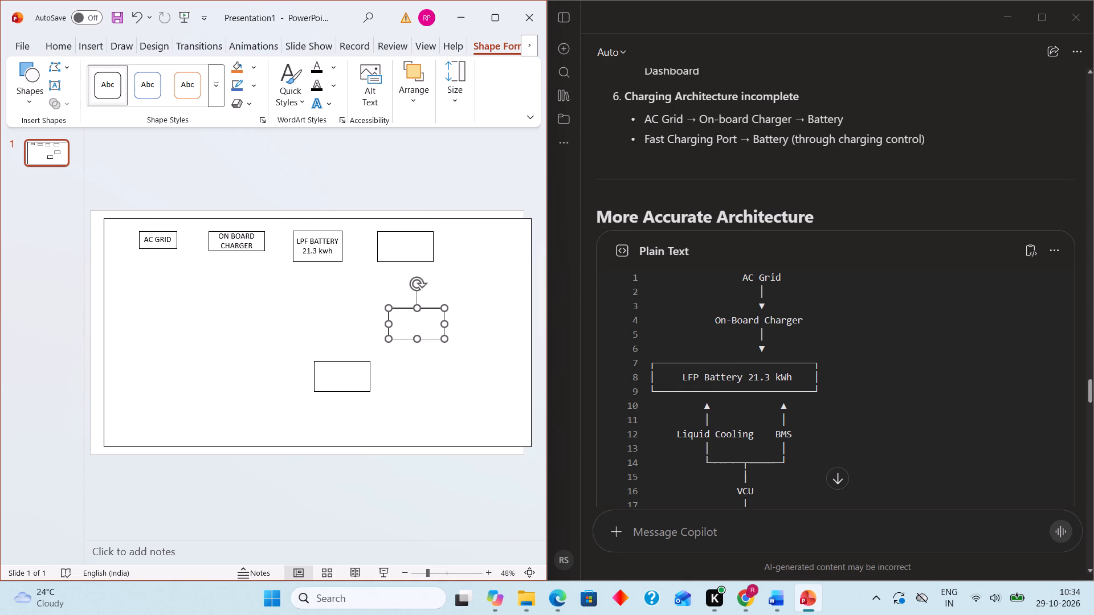
Label the empty block beside LPF BATTERY as LIQUID COOLING in capitals.
left_click(399, 249)
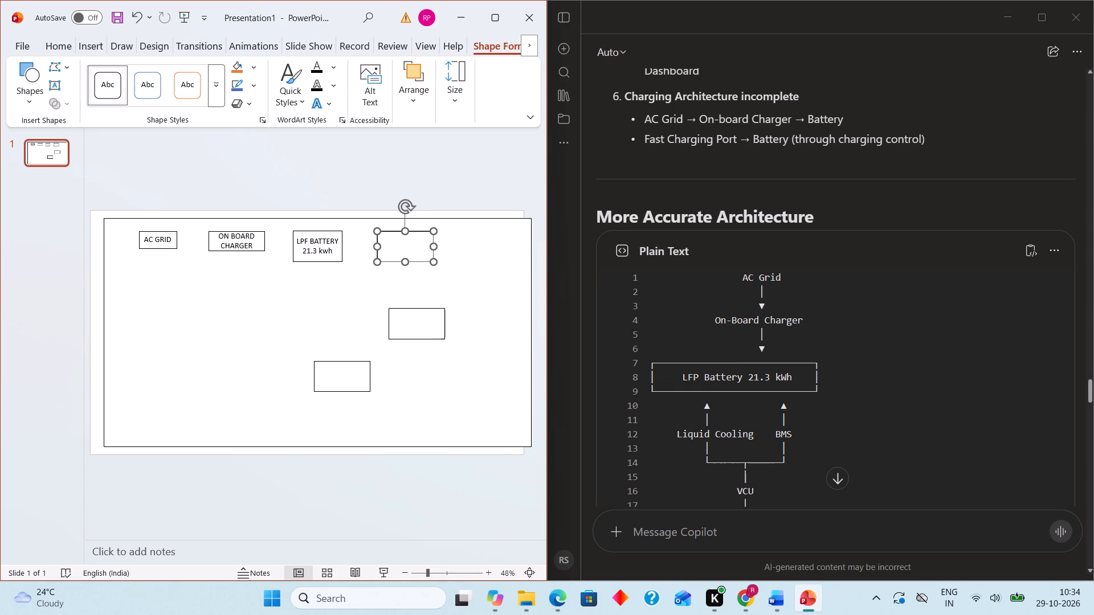
type("liqu")
key("i")
key("BackSpace")
key("BackSpace")
key("BackSpace")
key("BackSpace")
key("BackSpace")
type("LI")
key("q")
type("UID COOLO")
key("BackSpace")
type("ING")
Label the empty block below LIQUID COOLING as BMS and the lowest empty block as VCU.
left_click(419, 327)
type("BMS")
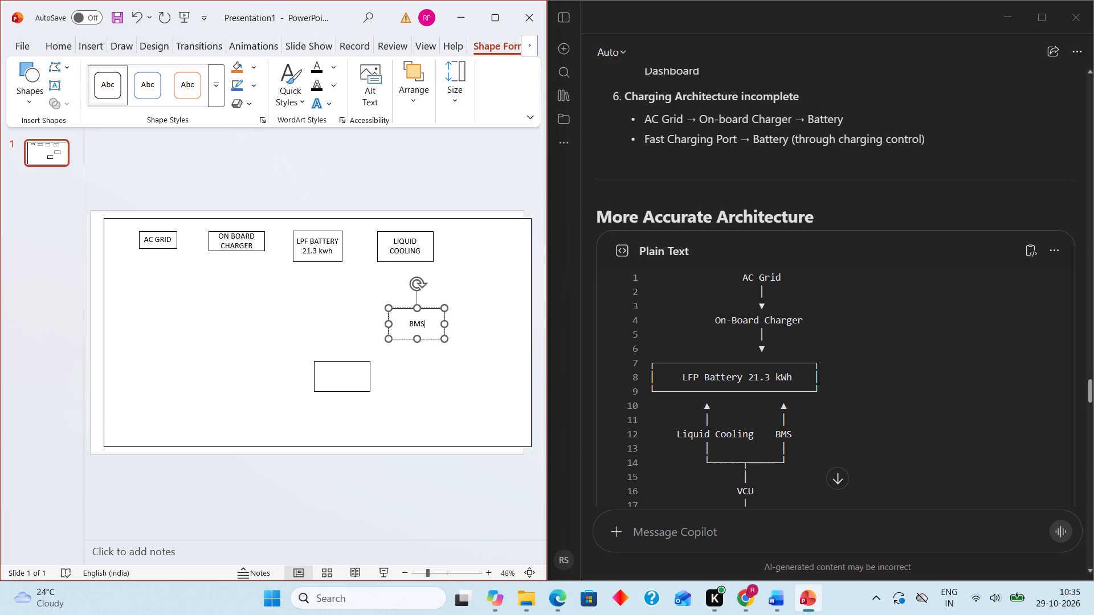
left_click(343, 380)
type("VCU")
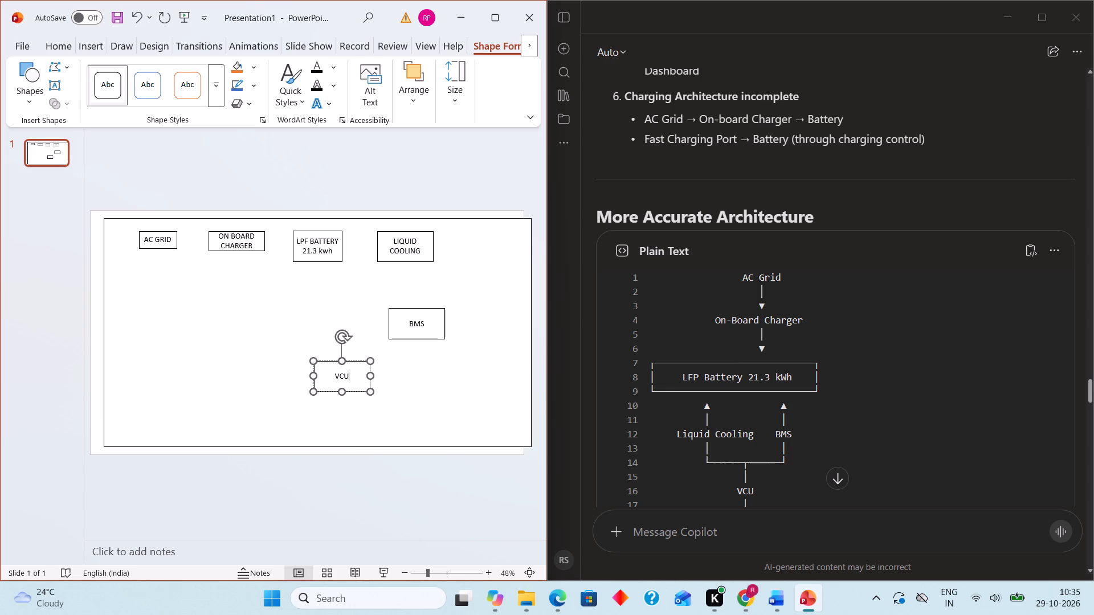
key("ctrl+v")
key("ctrl+v")
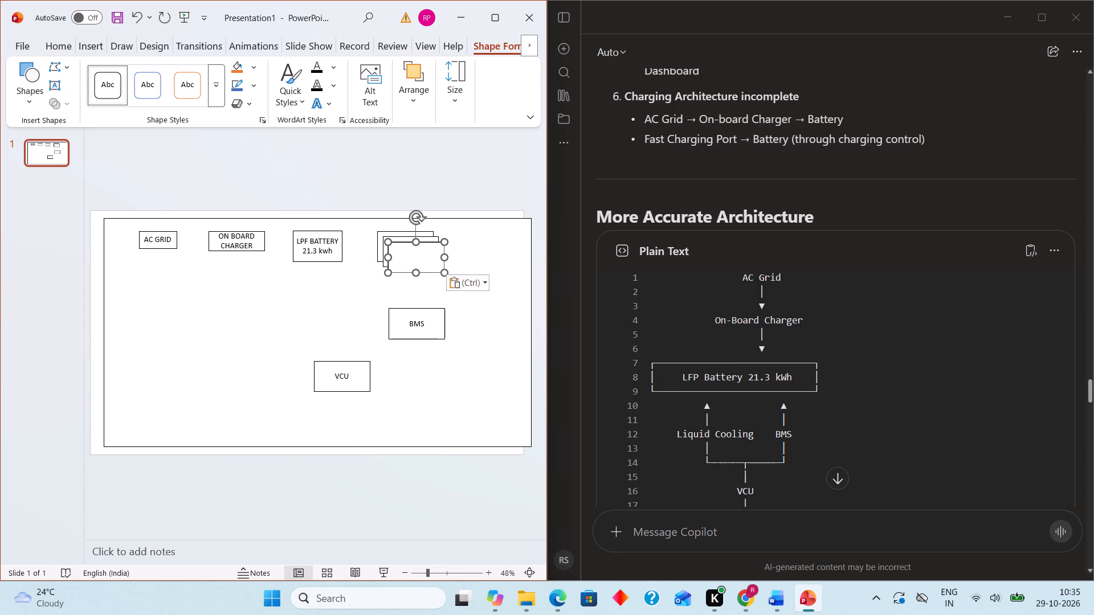
key("ctrl+v")
left_click_drag(423, 269, 422, 397)
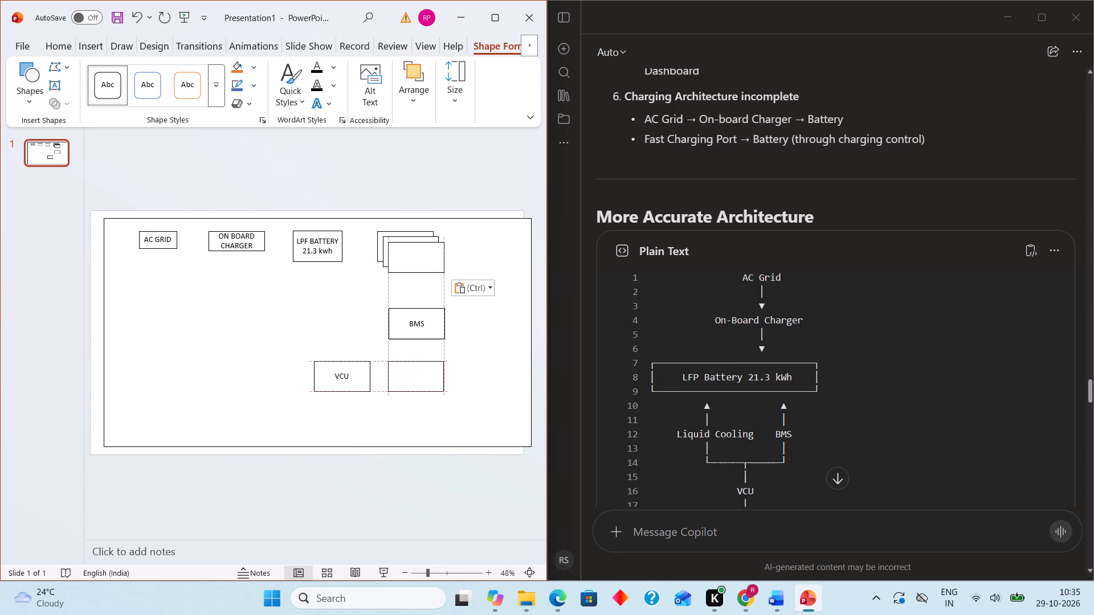
left_click_drag(422, 397, 423, 394)
left_click_drag(418, 254, 291, 312)
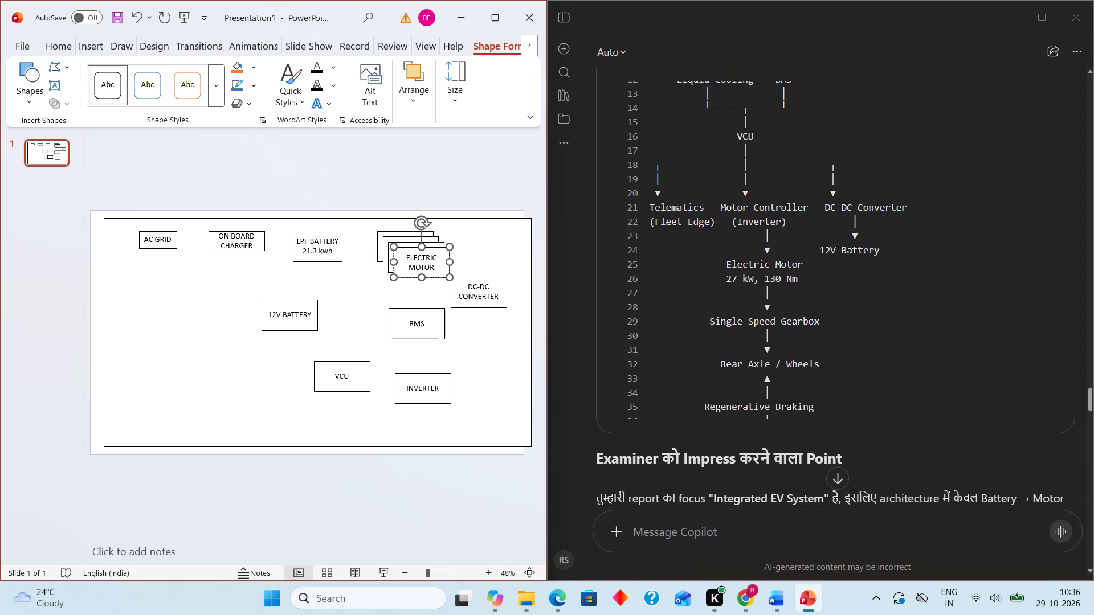
key("space")
key("2")
key("7")
type("kw")
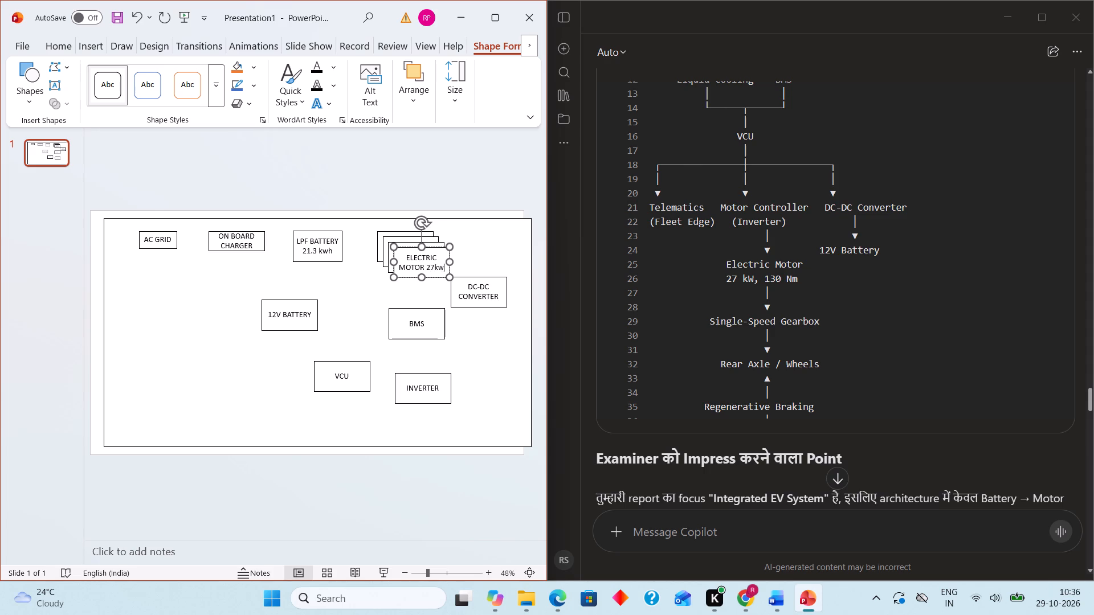
key("comma")
key("space")
type("130N")
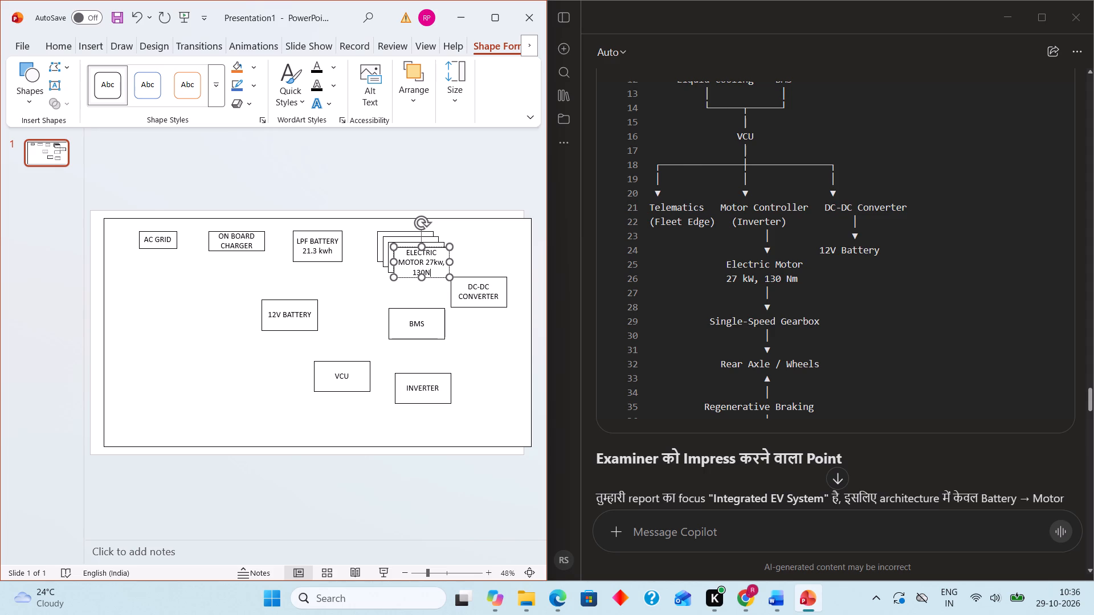
key("m")
Move the ELECTRIC MOTOR block beside VCU, one empty block beside 12V BATTERY, and the other beside ELECTRIC MOTOR beneath AC GRID.
left_click_drag(446, 252, 259, 360)
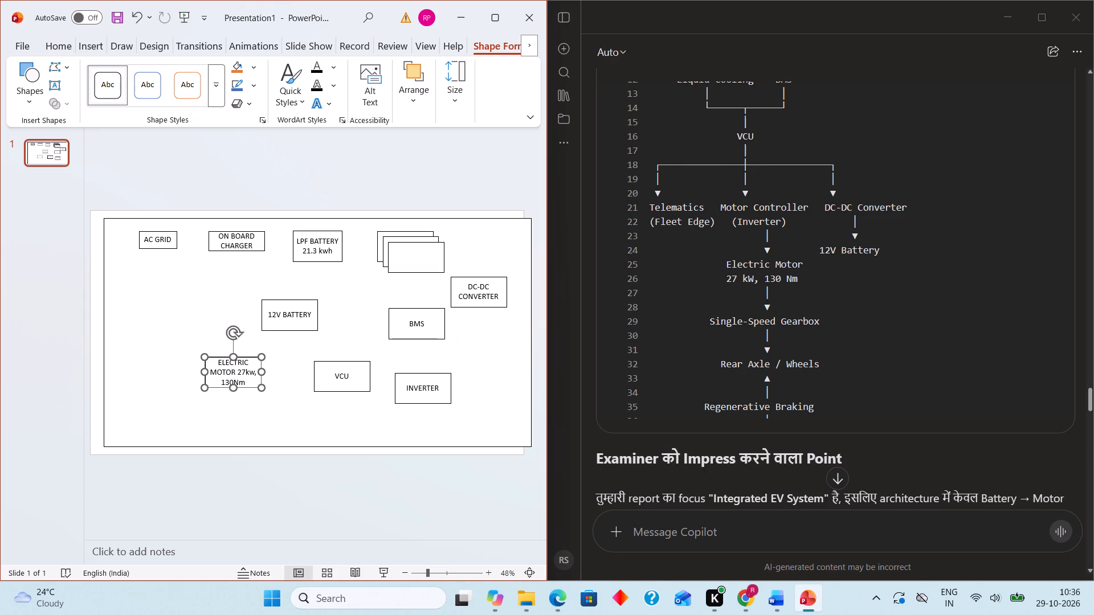
left_click_drag(422, 256, 207, 310)
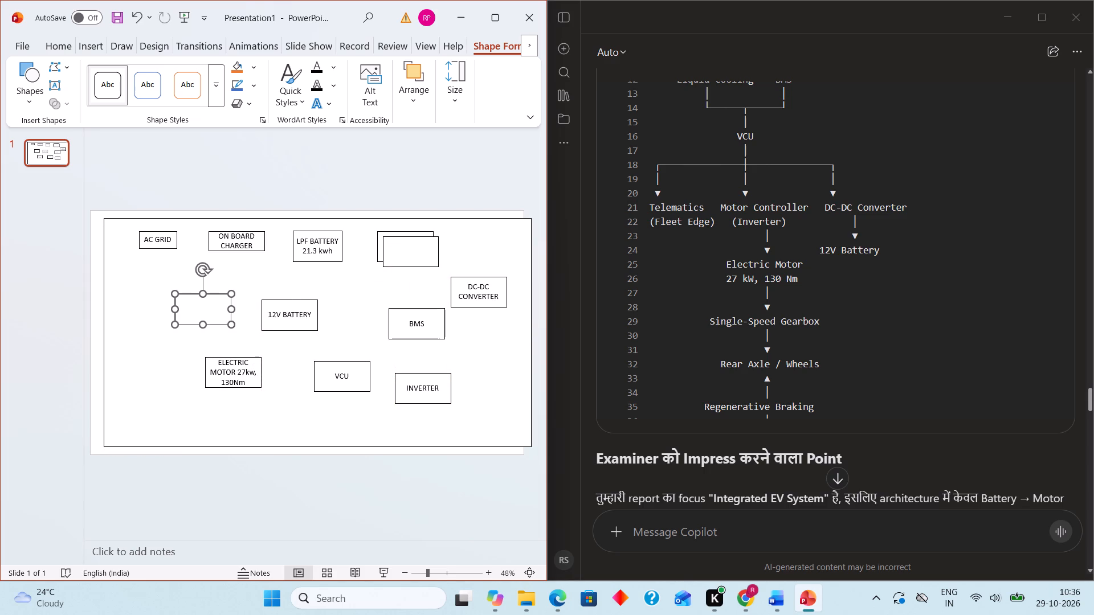
left_click_drag(414, 259, 162, 378)
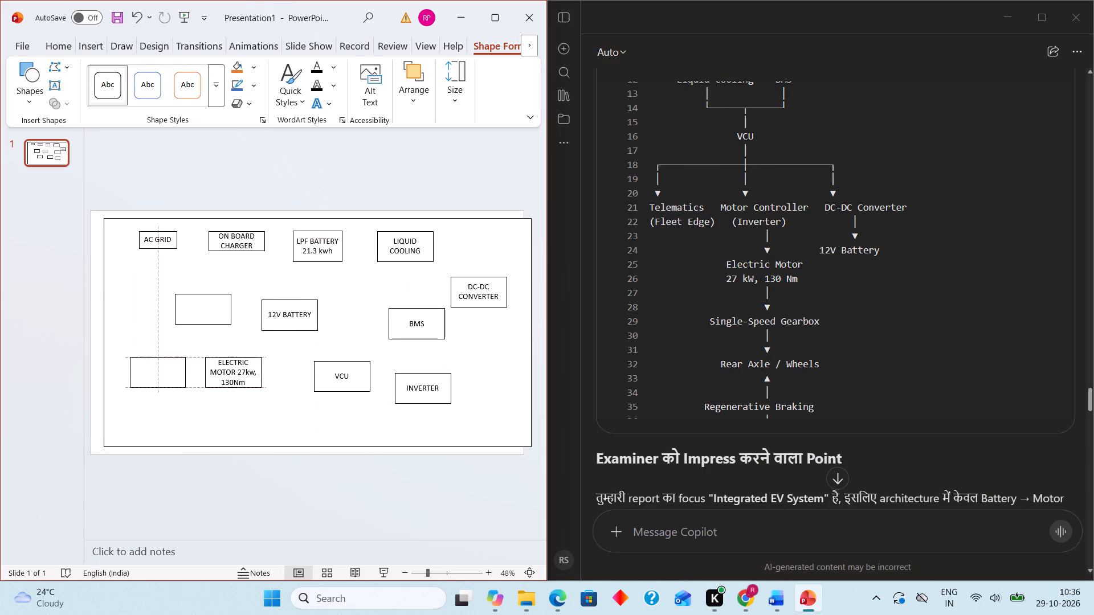
left_click_drag(162, 378, 164, 378)
Label the empty block beside 12V BATTERY as SINGLE-SPEED GEARBOX.
left_click(189, 311)
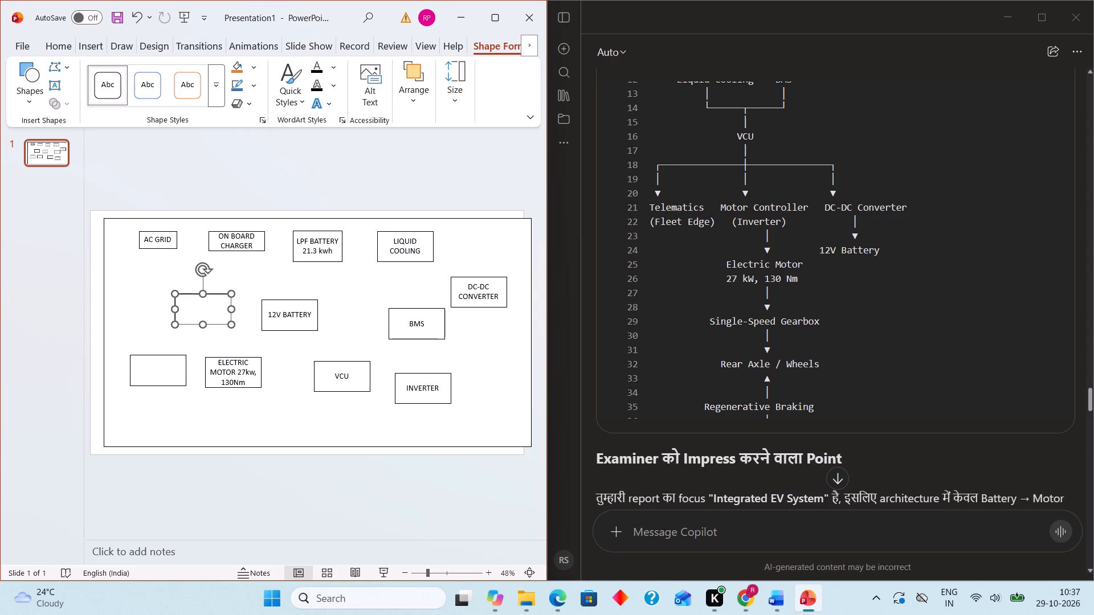
type("single")
key("BackSpace")
key("BackSpace")
key("BackSpace")
key("BackSpace")
key("BackSpace")
key("BackSpace")
type("SINGLE")
key("space")
key("BackSpace")
type("-")
key("space")
key("s")
key("BackSpace")
key("BackSpace")
type("SPEED")
key("space")
type("GEAR")
type("BOX")
Label the empty block beside ELECTRIC MOTOR as REAR AXLE/WHEELS.
left_click(158, 367)
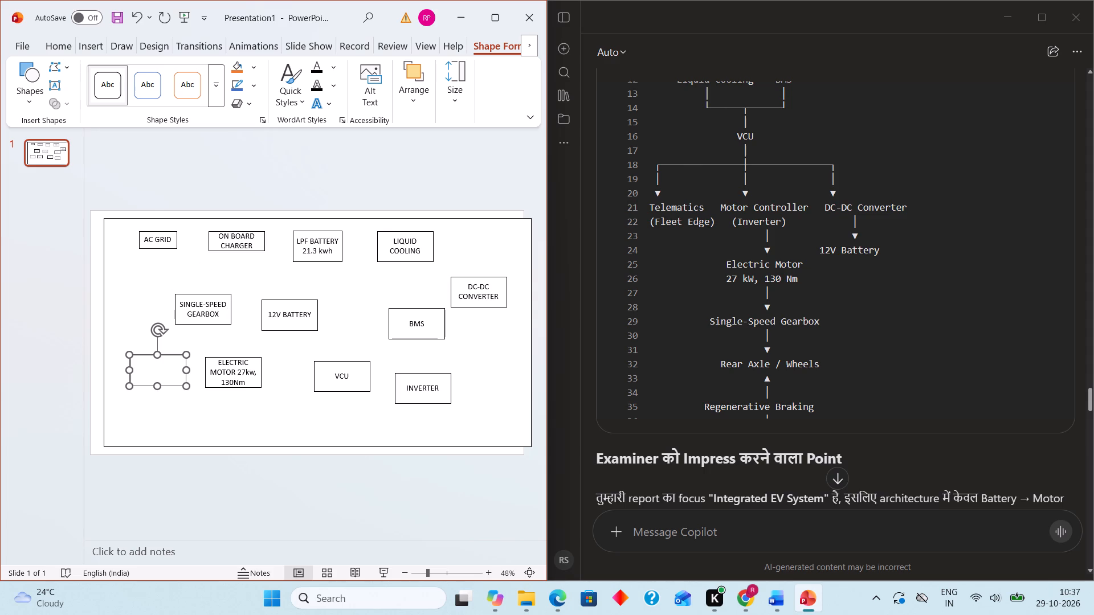
type("WHEEL")
key("s")
key("Left")
key("Left")
key("Left")
key("Left")
key("Left")
key("Left")
key("slash")
key("Left")
type("REAR A")
key("x")
type("LE")
Paste another empty block, place it between LIQUID COOLING and BMS, and label it REGENERATIVE BRAKING.
key("ctrl+v")
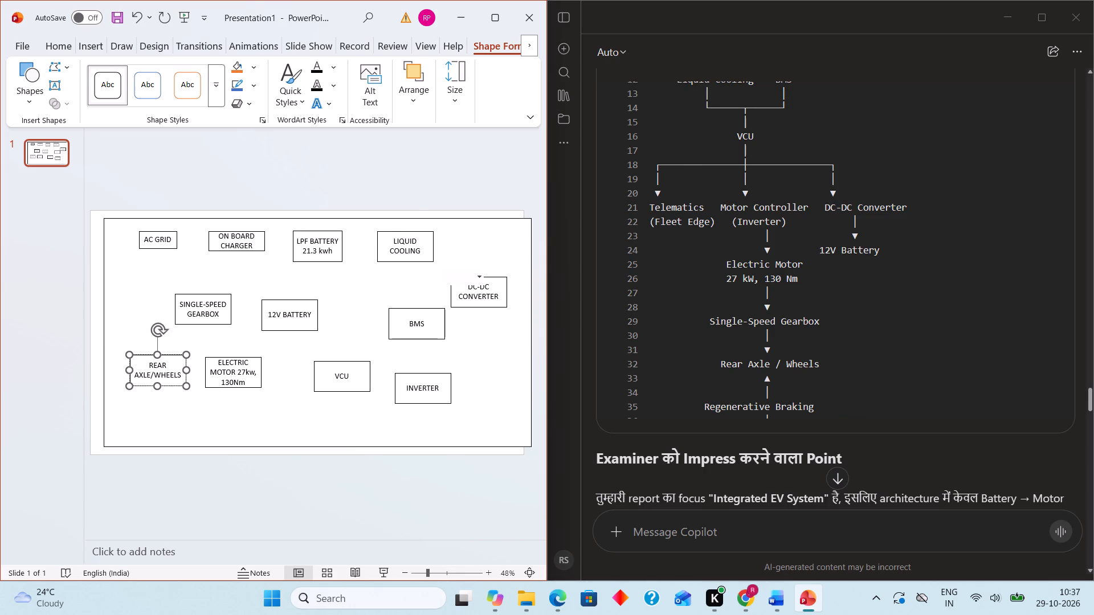
left_click_drag(415, 255, 368, 294)
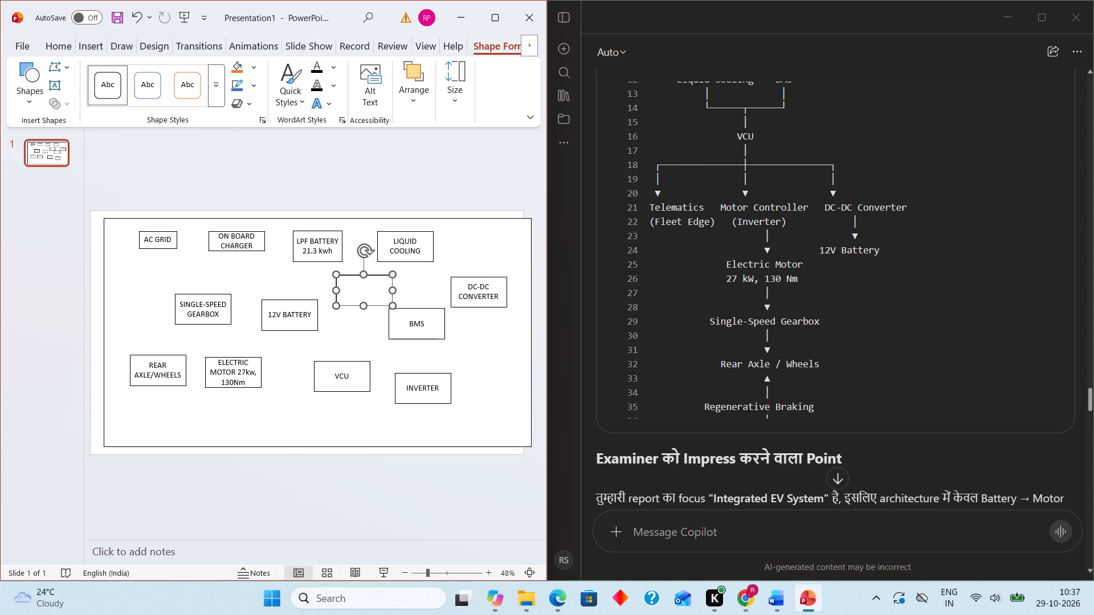
type("RE")
type("GENE")
key("t")
key("BackSpace")
type("RATIVE")
key("space")
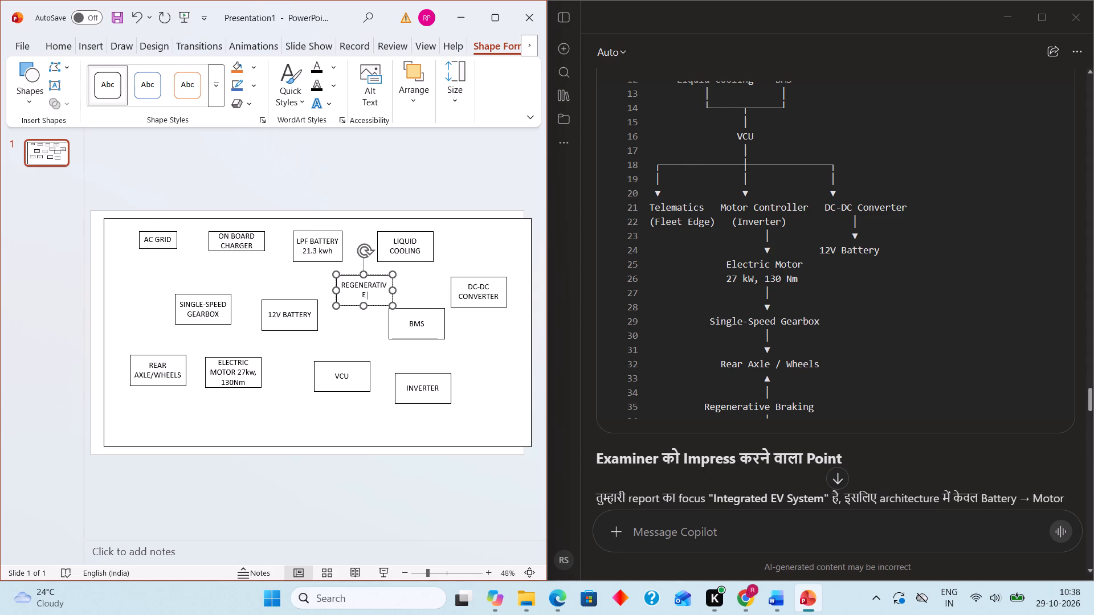
type("BR")
type("AKING")
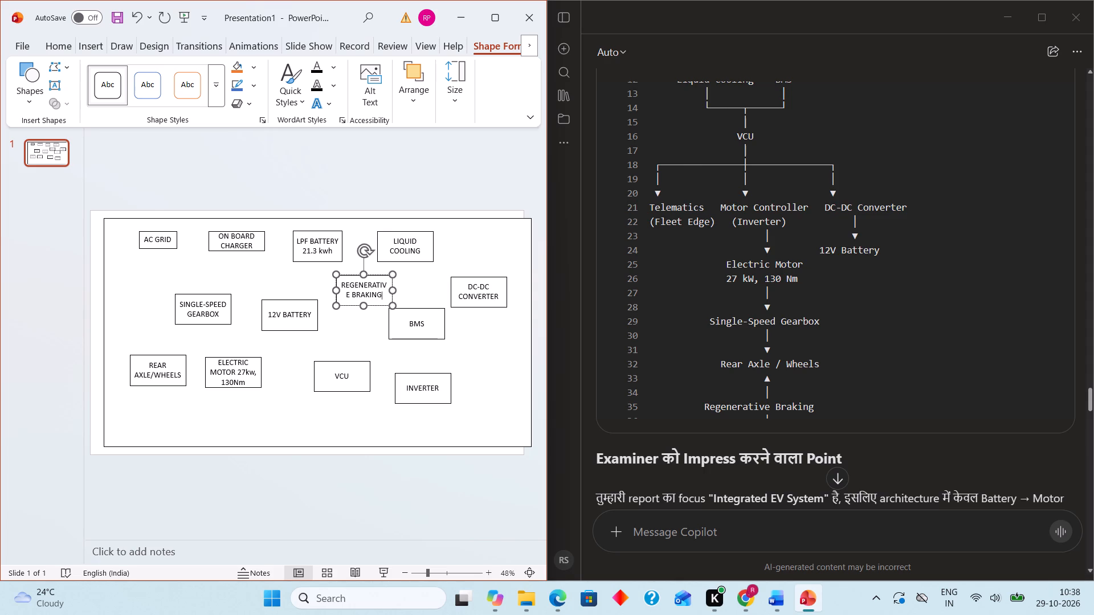
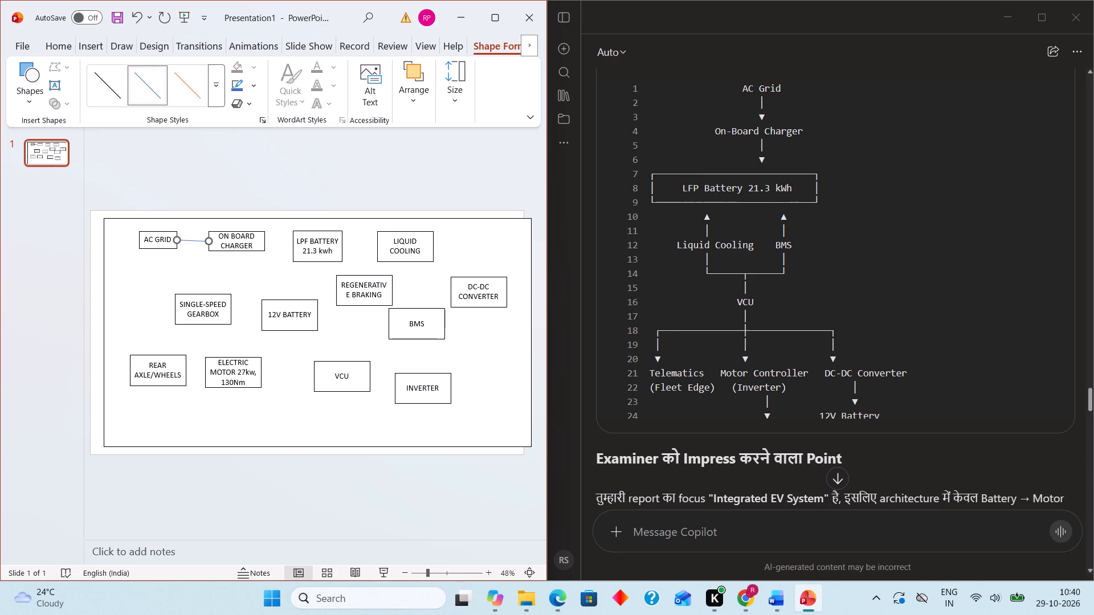
Maximize the presentation window and shift the large outer frame to the slide's top-left corner.
left_click(498, 16)
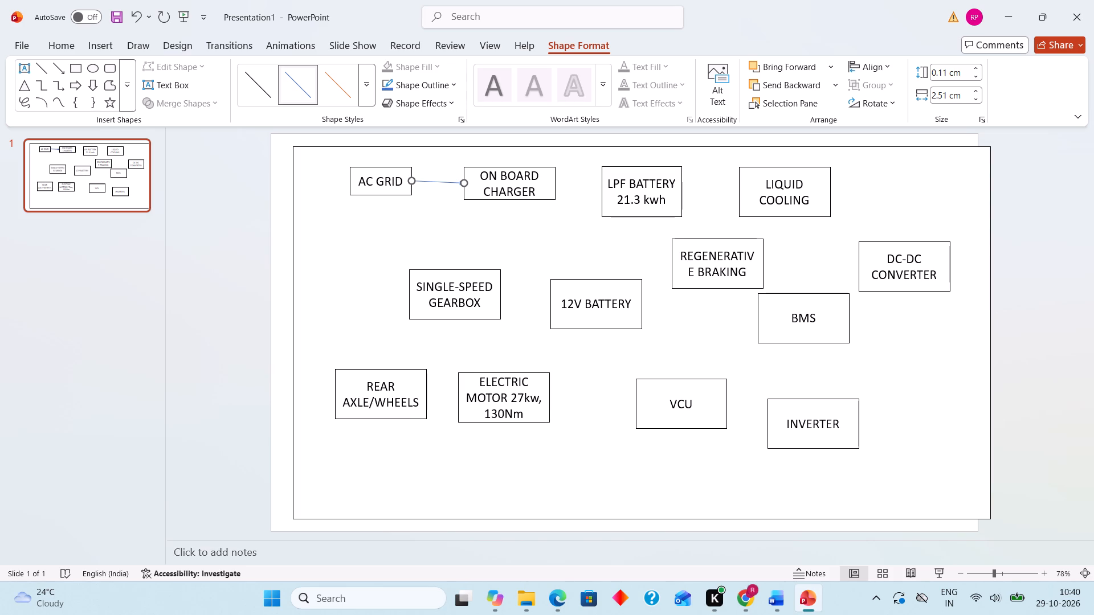
left_click_drag(556, 183, 536, 175)
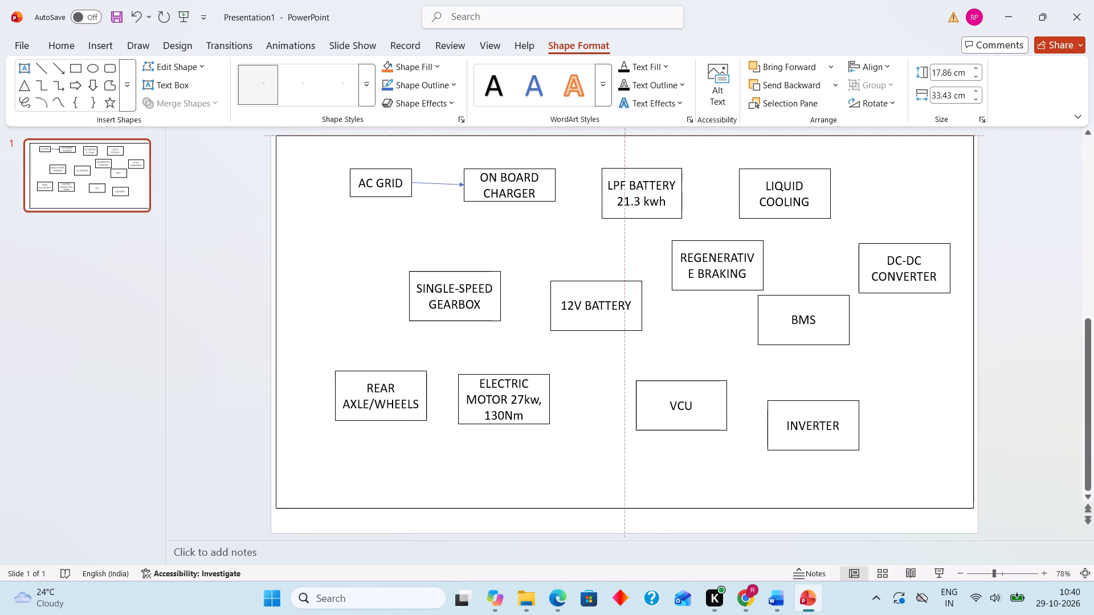
left_click_drag(536, 175, 536, 174)
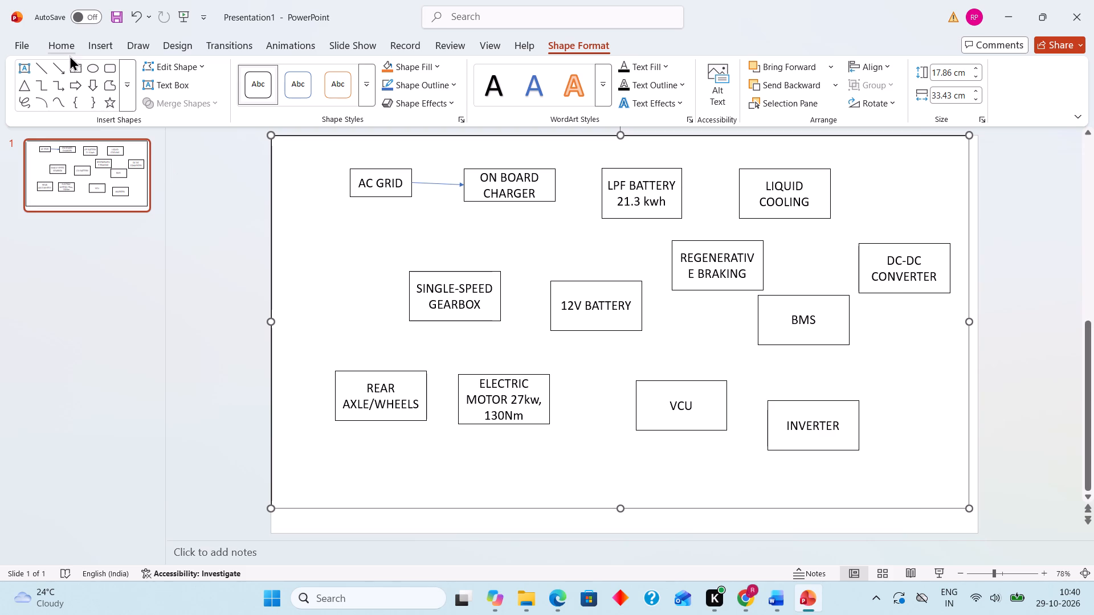
Draw a level line arrow about 2.2 cm long from ON BOARD CHARGER to LPF BATTERY 21.3 kwh.
left_click(56, 65)
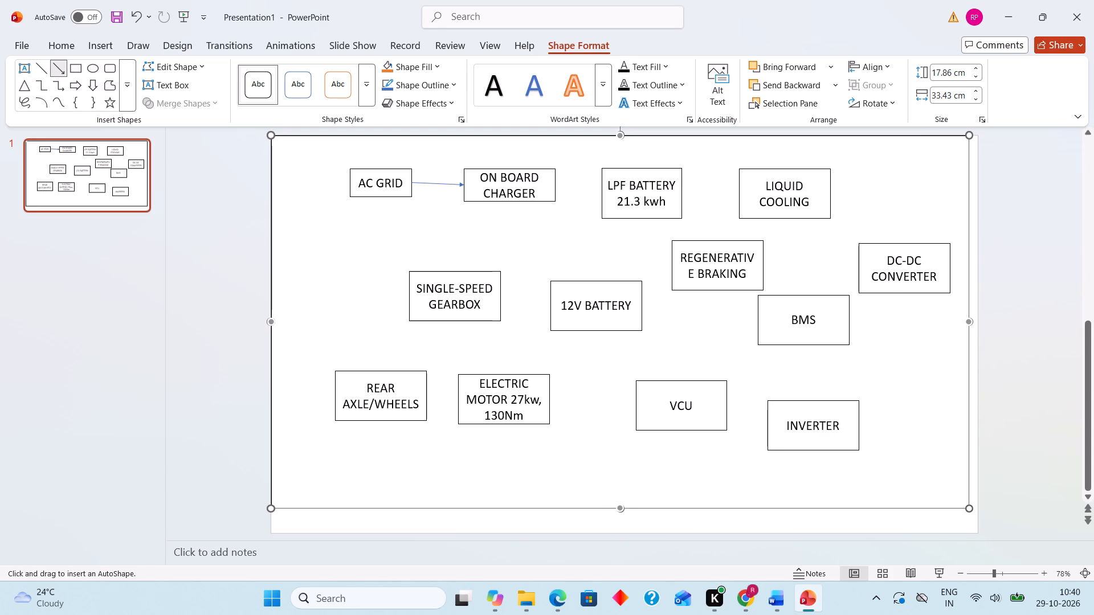
left_click_drag(556, 186, 601, 190)
left_click_drag(601, 190, 602, 186)
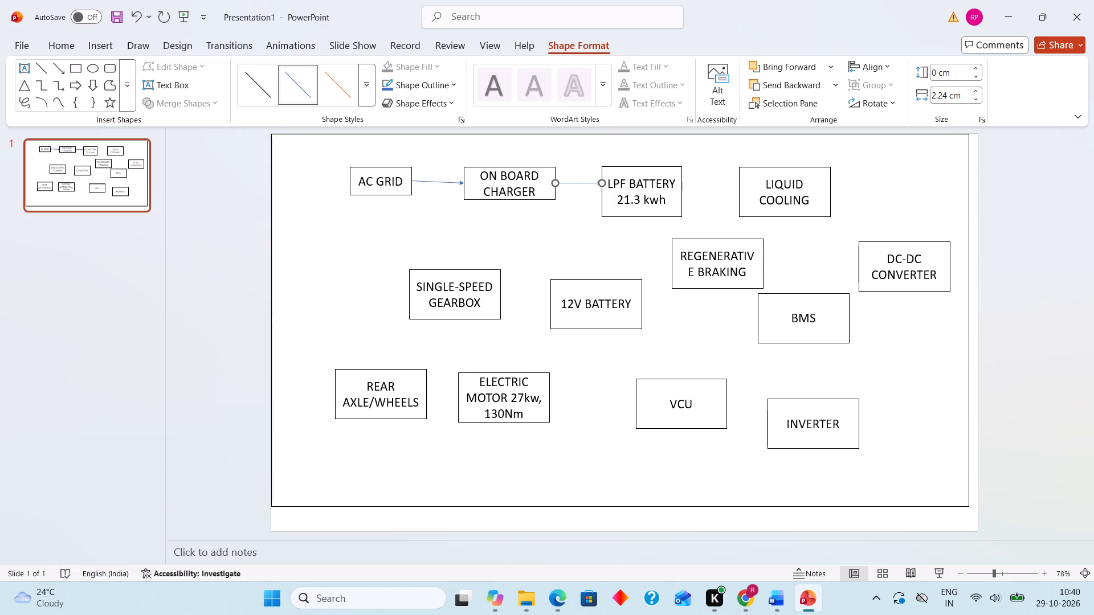
Move the AC GRID block further left, level its arrow, and place the arrow's tail against the block's right edge.
left_click(393, 182)
left_click_drag(399, 170, 359, 181)
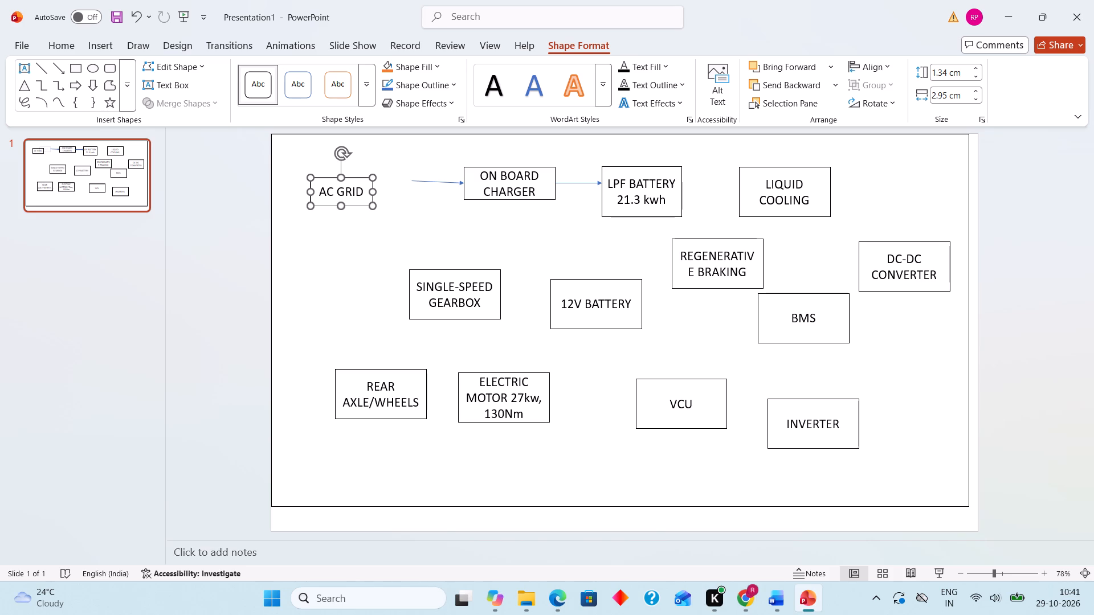
left_click(431, 186)
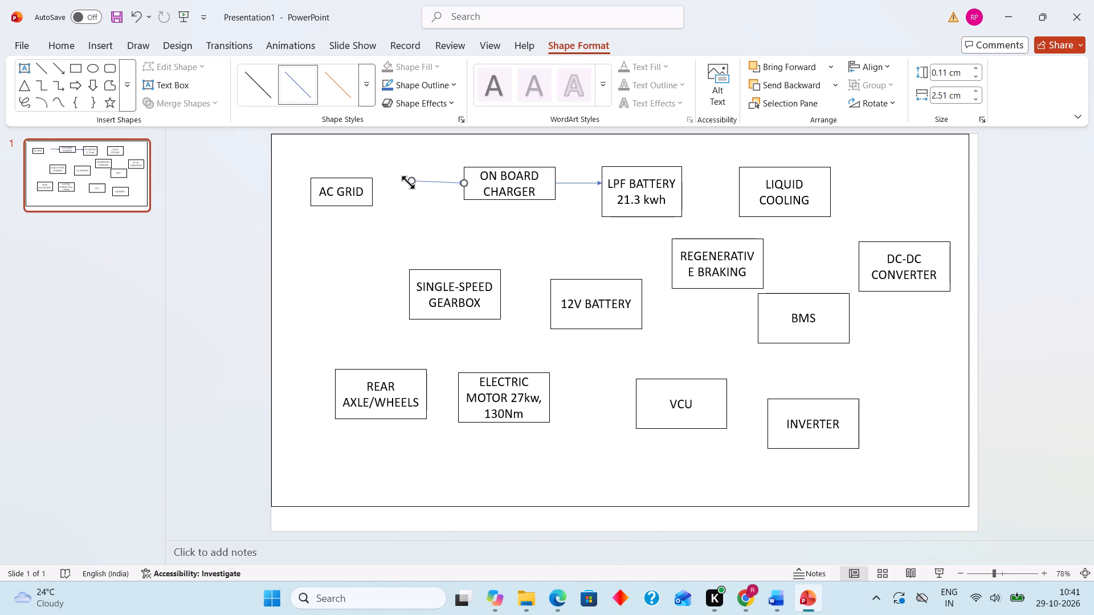
left_click(411, 182)
left_click_drag(431, 183, 399, 192)
left_click_drag(399, 192, 390, 187)
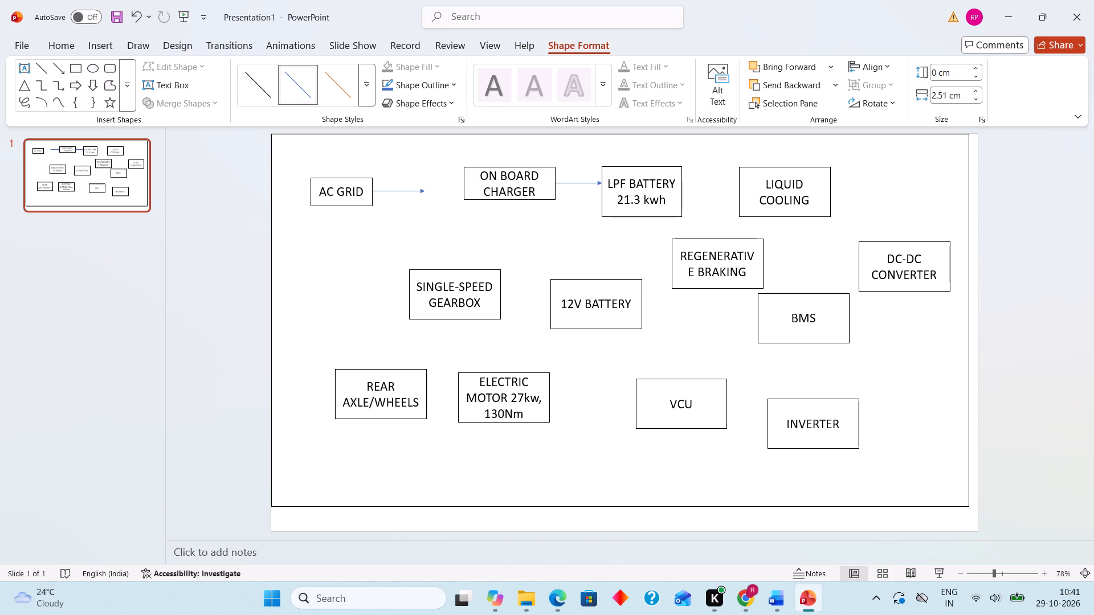
left_click_drag(390, 187, 391, 187)
left_click(395, 186)
Move the ON BOARD CHARGER block left so it meets the tip of the AC GRID arrow.
left_click_drag(470, 172, 432, 182)
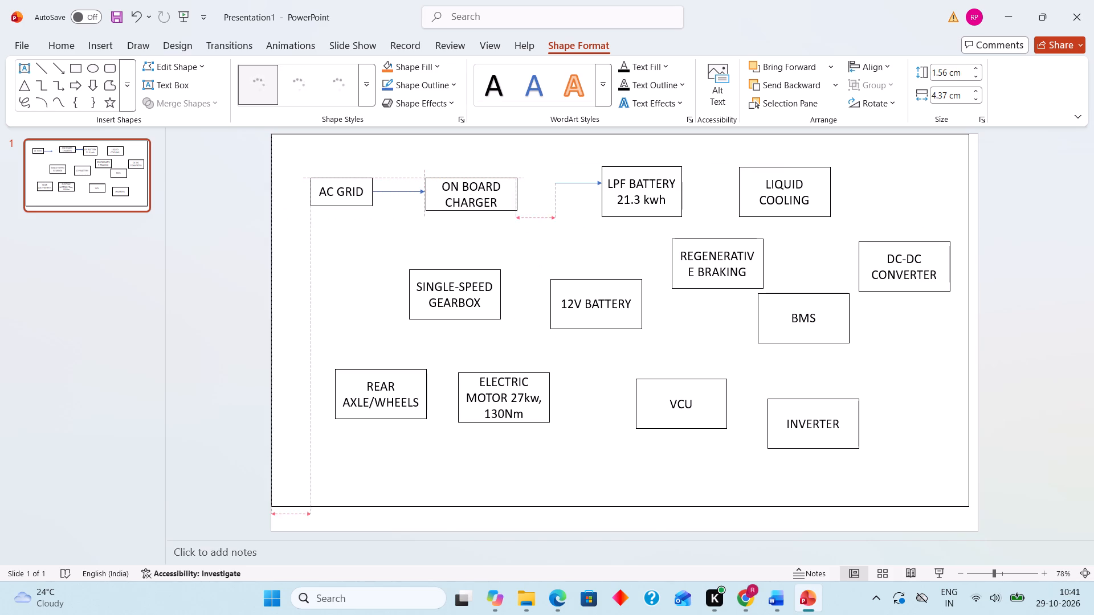
left_click_drag(432, 182, 431, 181)
left_click(422, 161)
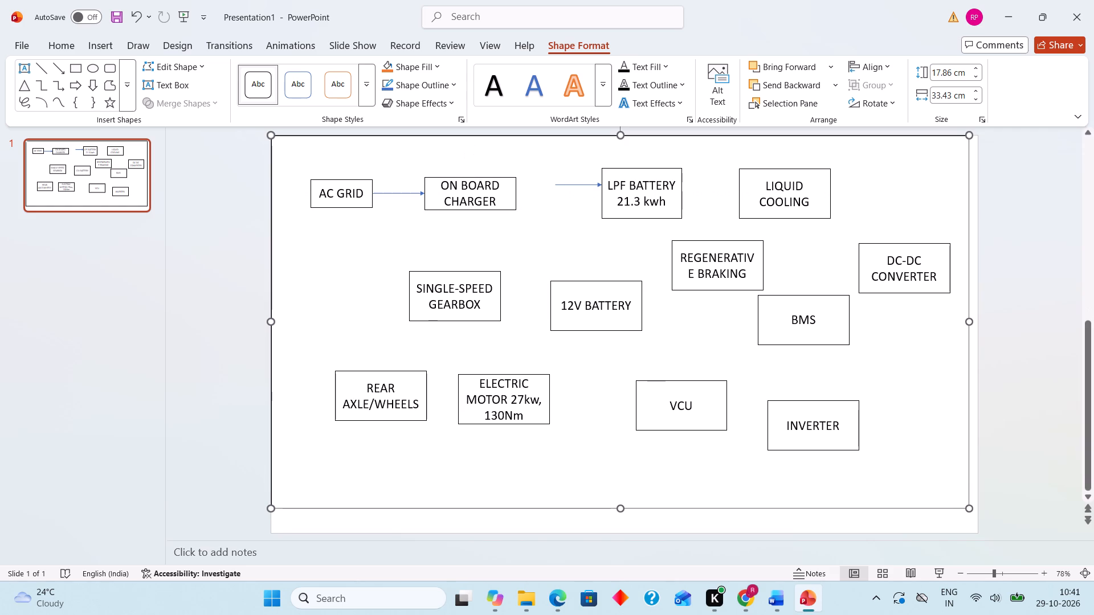
Shift the second arrow to ON BOARD CHARGER's right edge and move the LPF BATTERY block to meet its tip.
left_click_drag(587, 184, 543, 191)
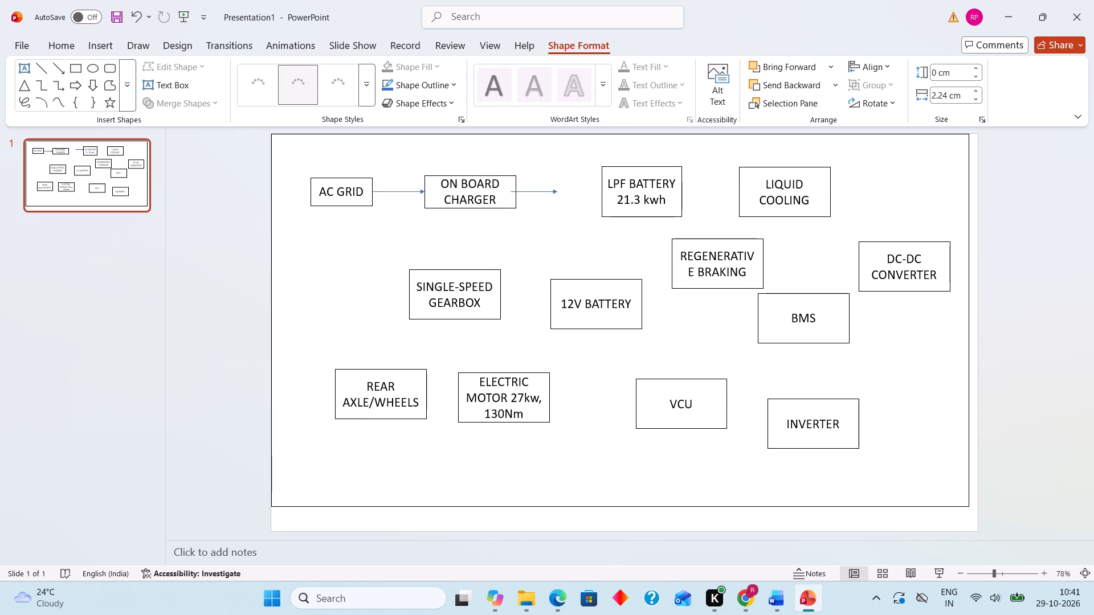
left_click_drag(543, 191, 548, 191)
left_click_drag(609, 170, 571, 173)
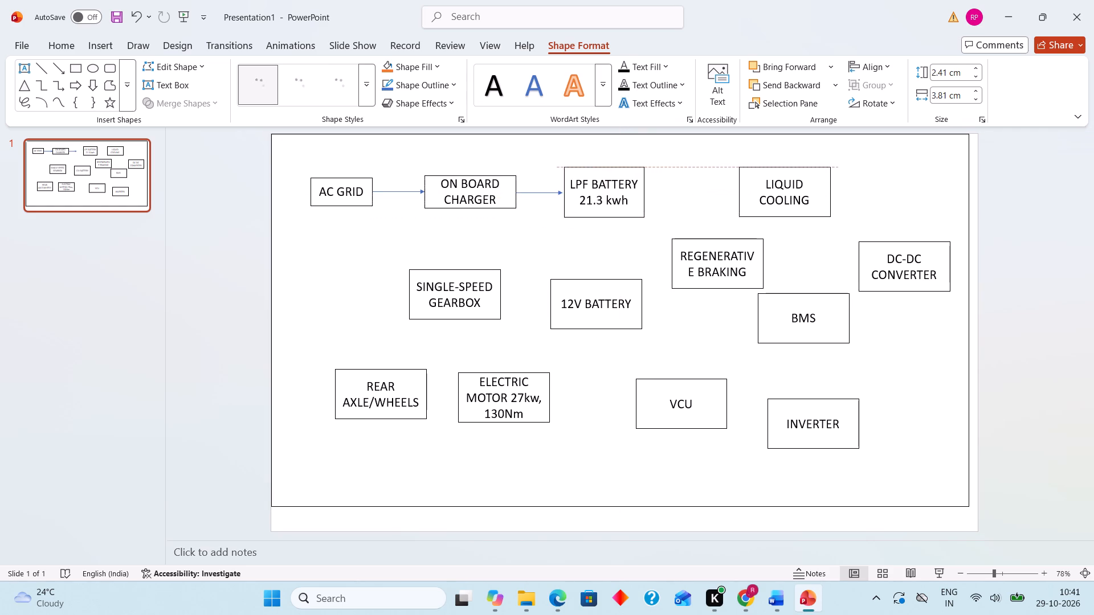
left_click_drag(571, 173, 570, 173)
left_click_drag(570, 173, 568, 171)
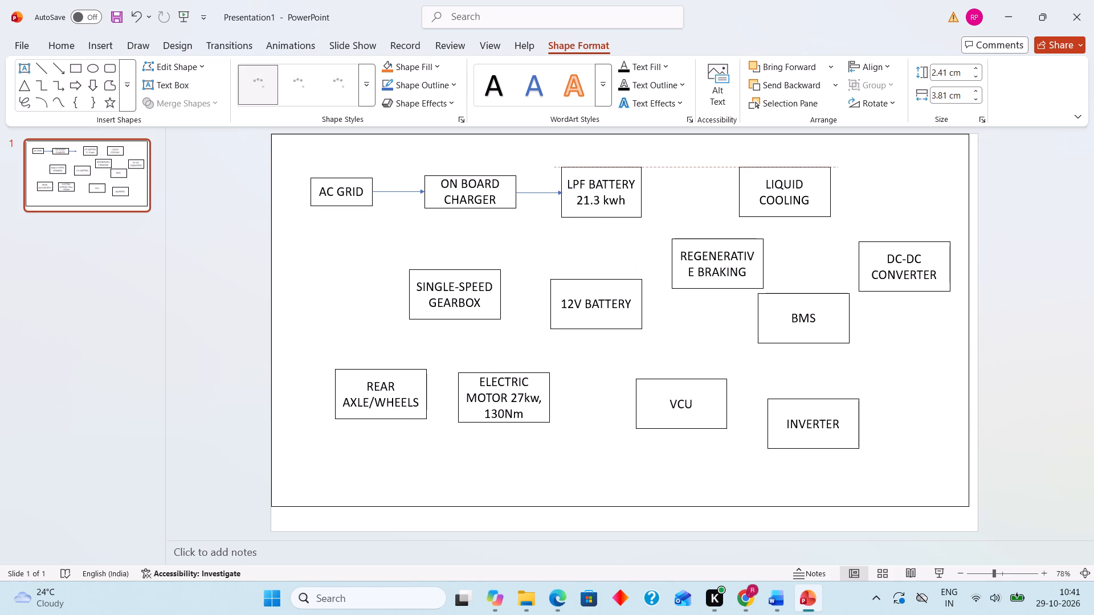
left_click_drag(568, 171, 570, 171)
left_click(654, 147)
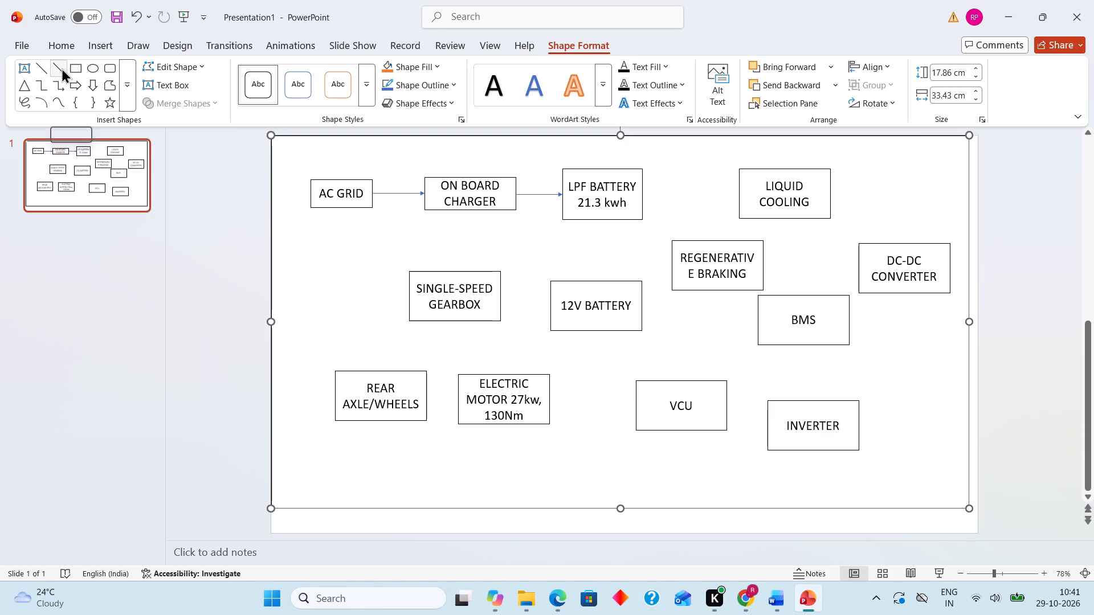
Draw a line arrow about 2.6 cm long from the LPF BATTERY block towards LIQUID COOLING.
left_click(643, 191)
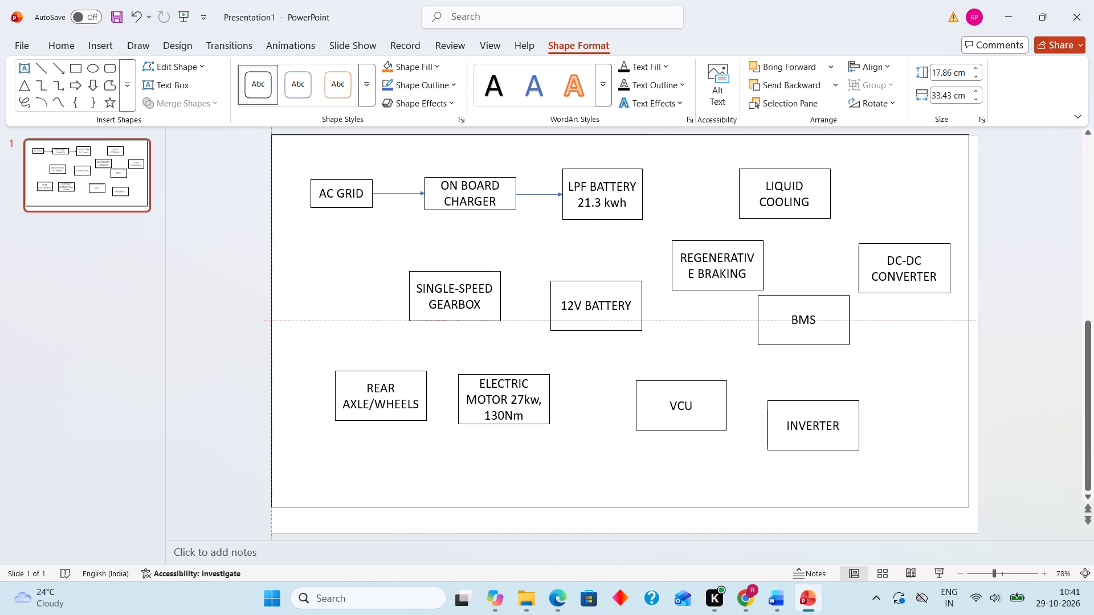
left_click(52, 61)
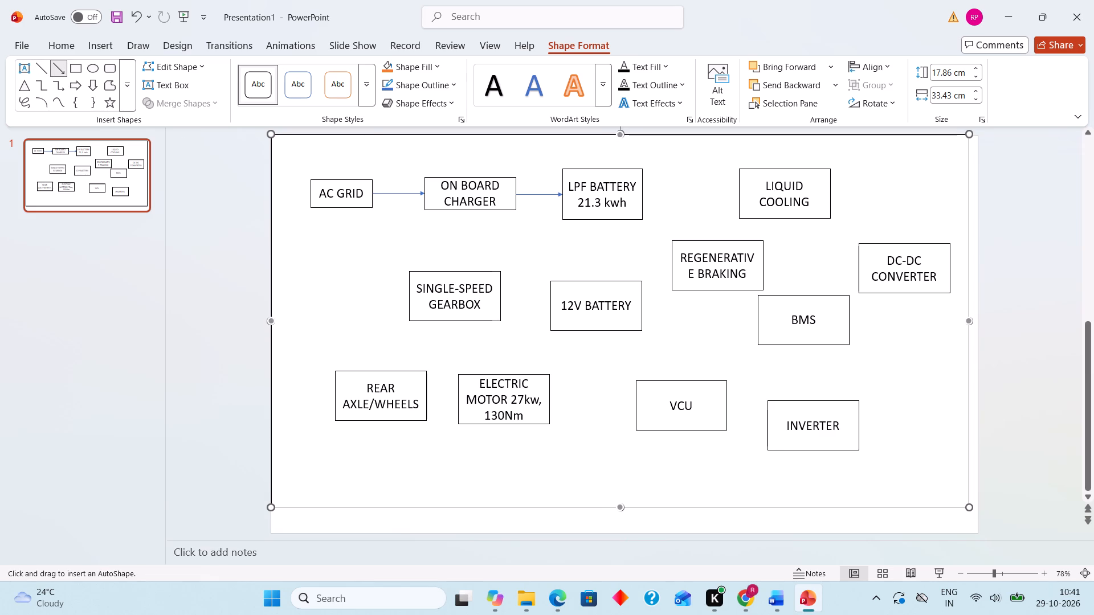
left_click_drag(647, 191, 701, 188)
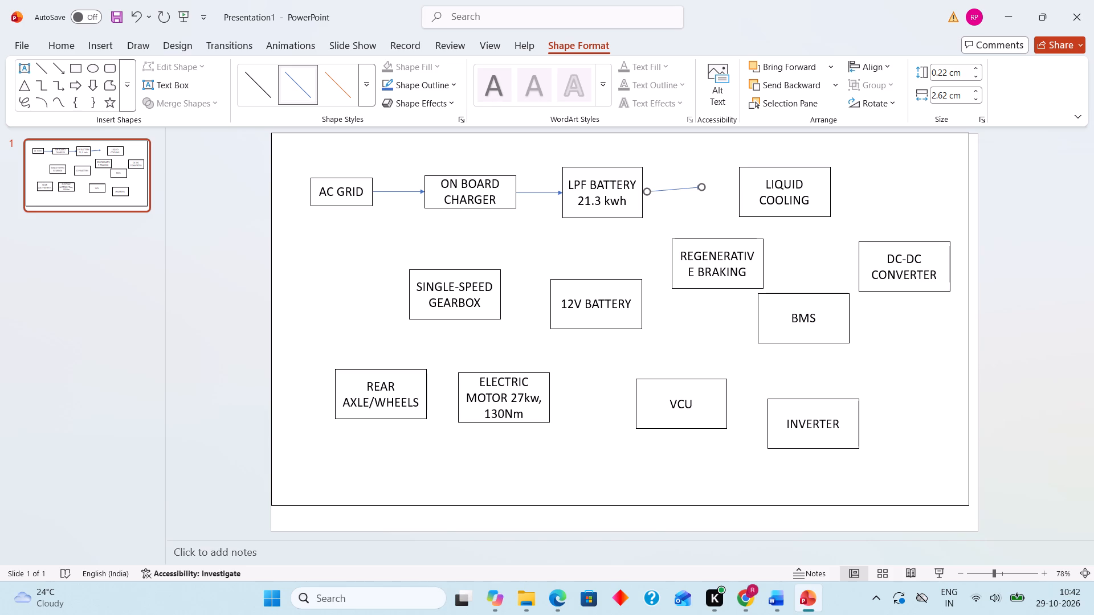
Copy the arrow beside LPF BATTERY and paste three duplicates of it.
left_click(680, 188)
key("ctrl+c")
left_click(864, 194)
key("ctrl+v")
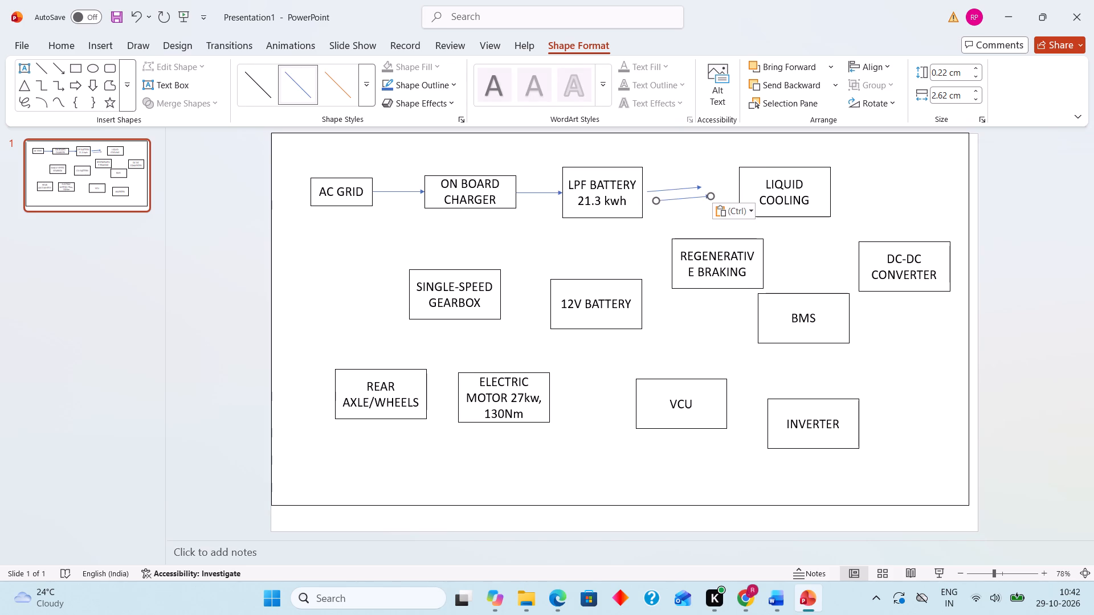
key("ctrl+v")
key("ctrl+v")
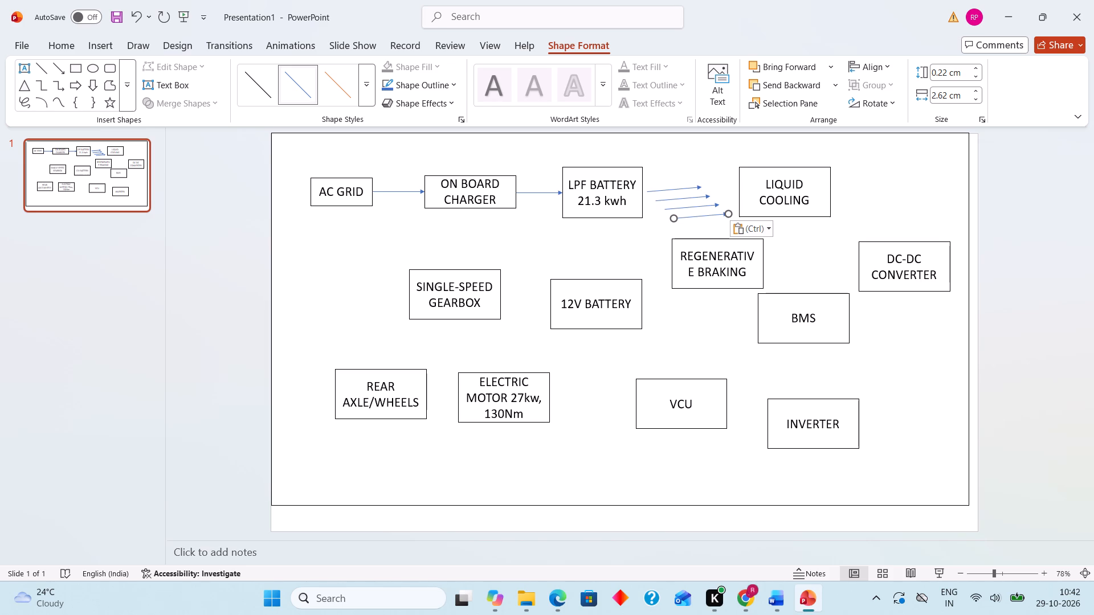
Clear the slide's centre by moving SINGLE-SPEED GEARBOX above REAR AXLE/WHEELS, 12V BATTERY against VCU, and REGENERATIVE BRAKING above ELECTRIC MOTOR.
left_click_drag(474, 272, 383, 297)
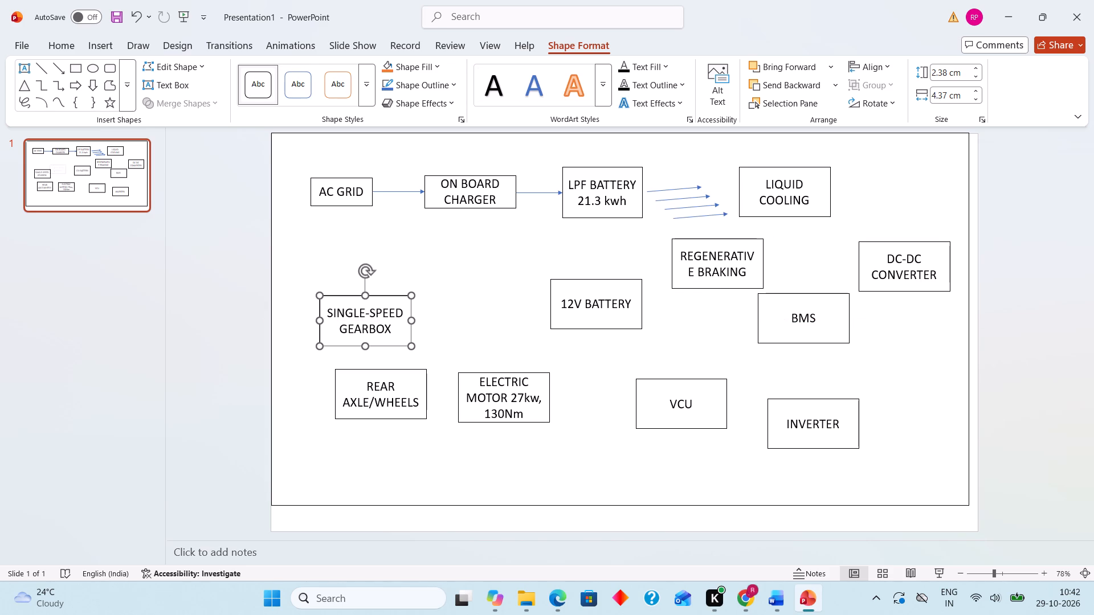
left_click_drag(605, 280, 625, 362)
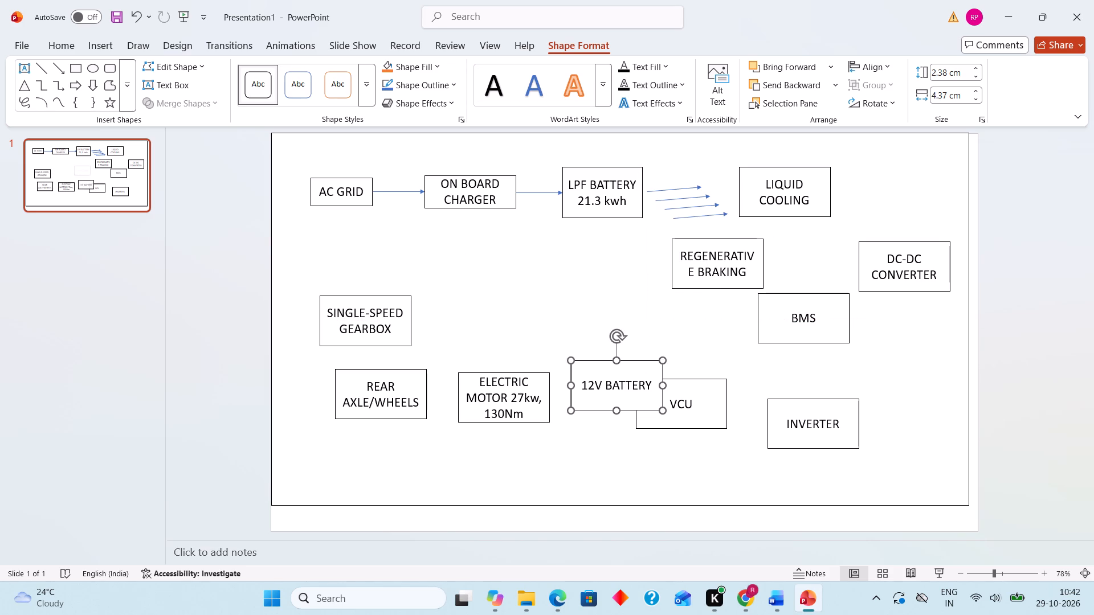
left_click_drag(710, 240, 507, 317)
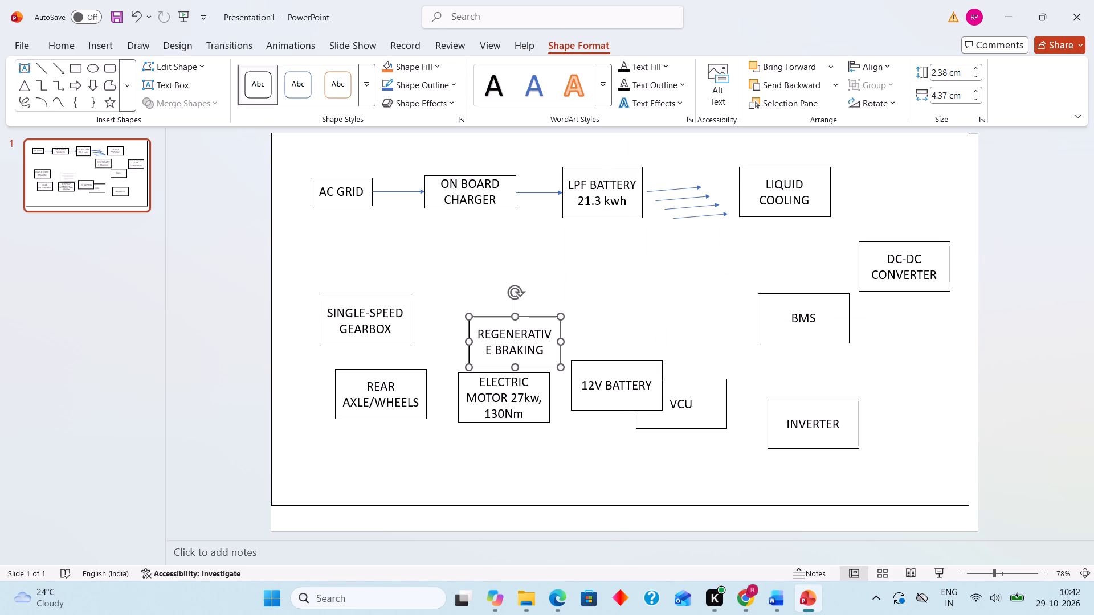
Move the three duplicate arrows down into the open area between LPF BATTERY and VCU, spacing them apart.
left_click_drag(698, 199, 675, 240)
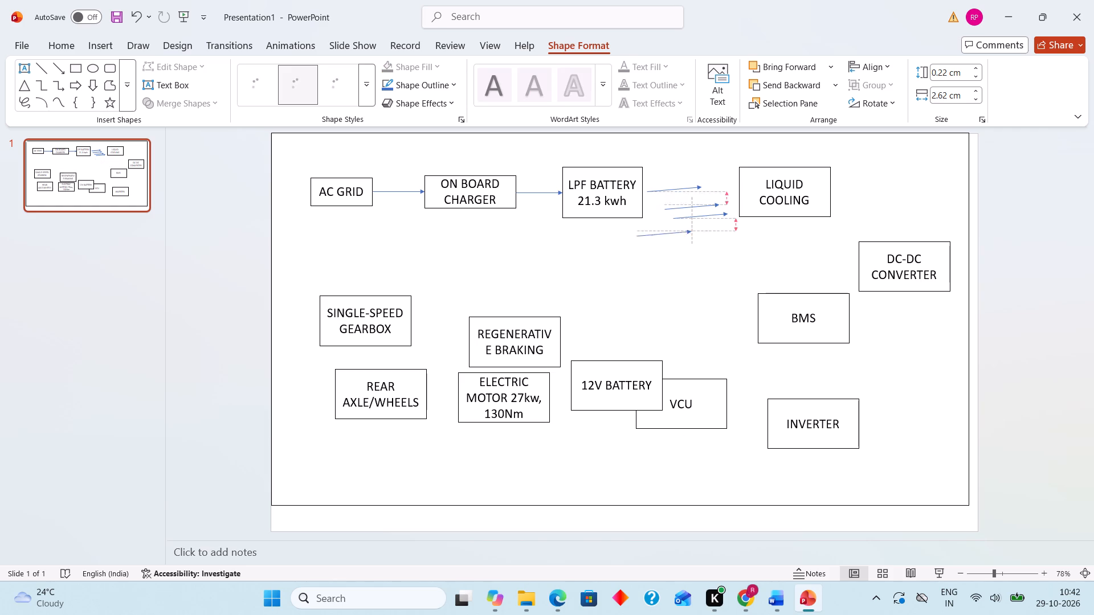
left_click_drag(675, 240, 668, 261)
left_click_drag(695, 205, 708, 298)
left_click_drag(708, 214, 692, 296)
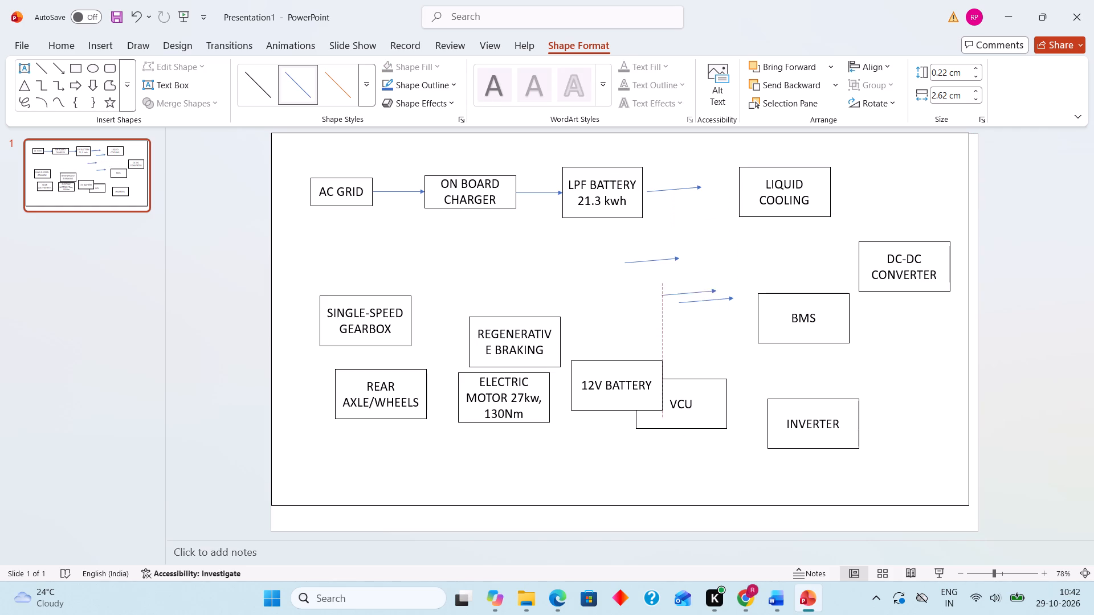
left_click_drag(692, 296, 674, 329)
Level the arrow beside LPF BATTERY, attach it to that block's edge, and move LIQUID COOLING to meet its tip.
left_click_drag(766, 171, 732, 172)
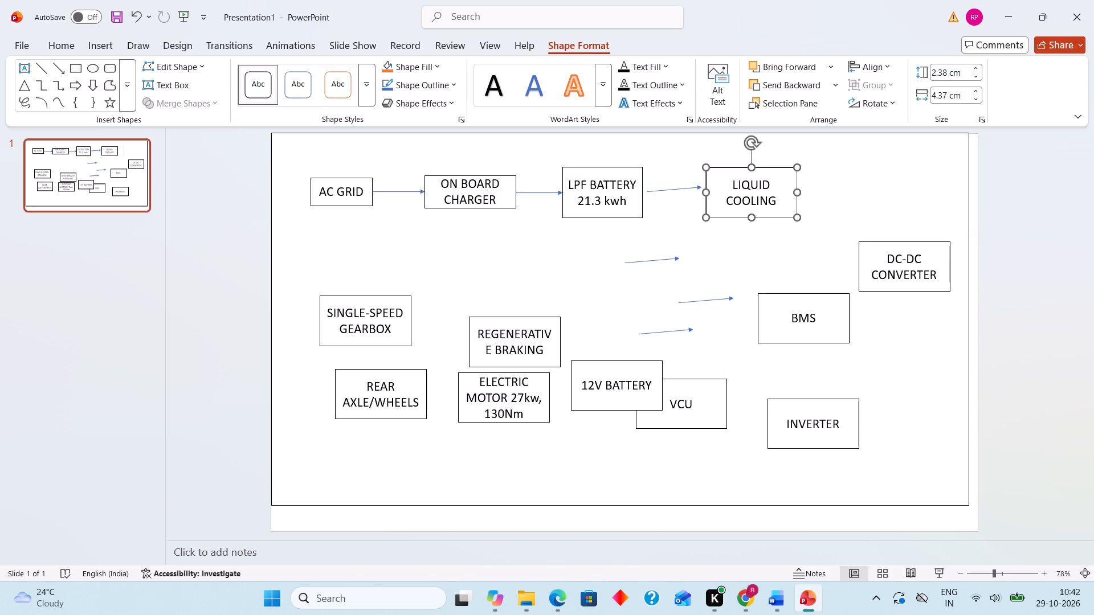
left_click(692, 184)
left_click(701, 186)
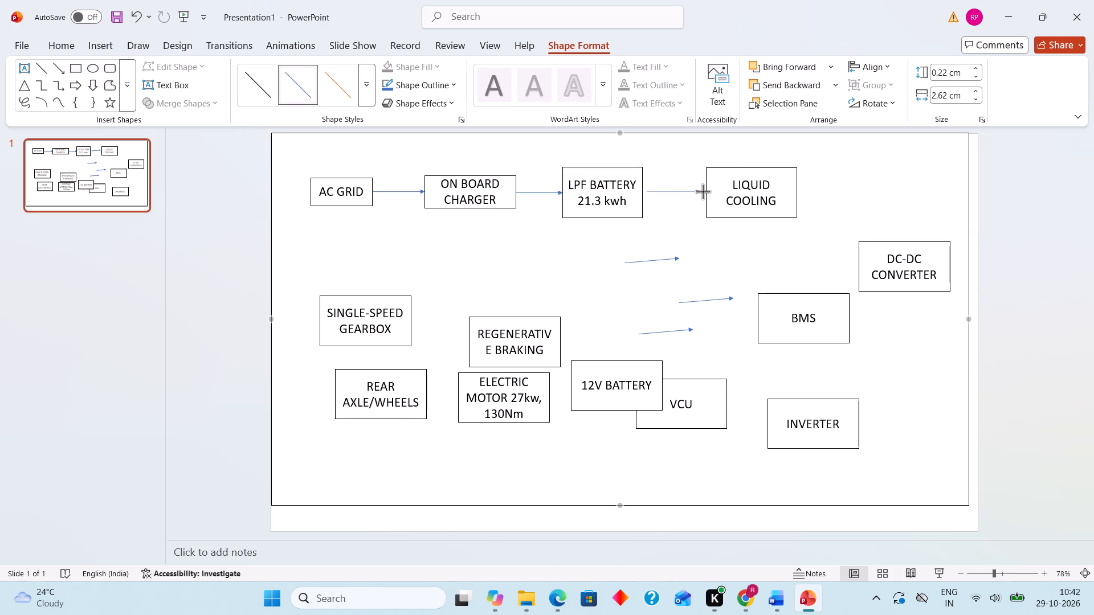
left_click_drag(682, 191, 676, 192)
left_click(676, 144)
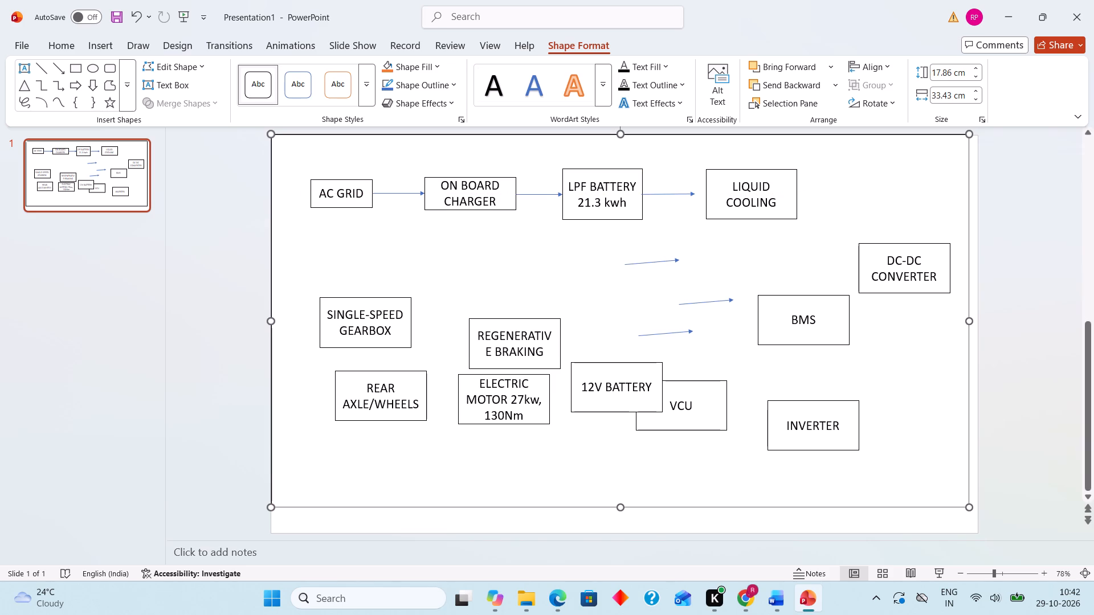
left_click(657, 192)
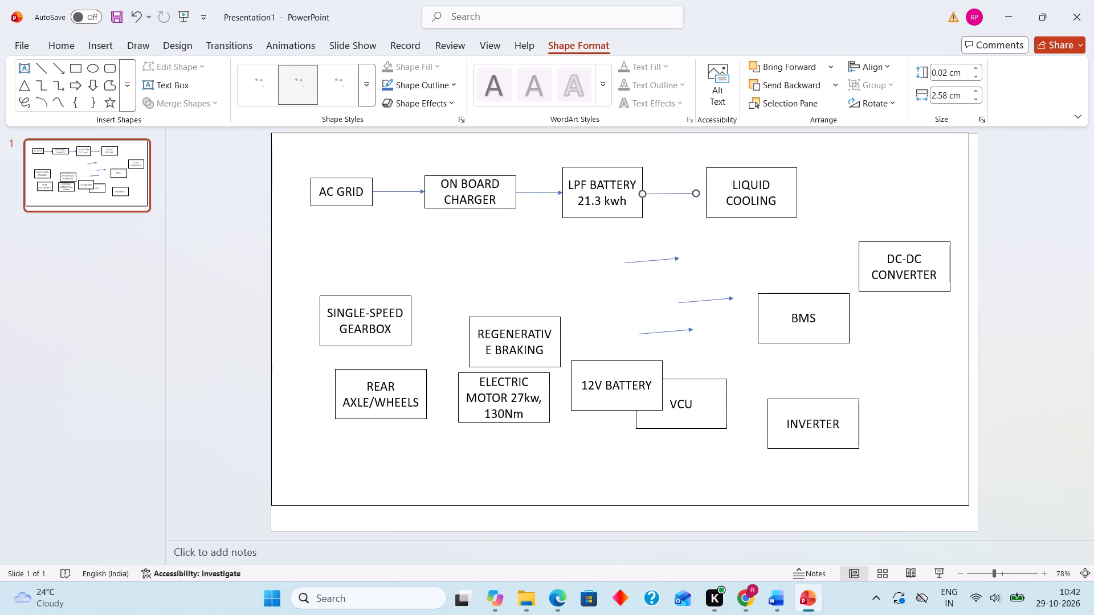
left_click_drag(712, 169, 706, 168)
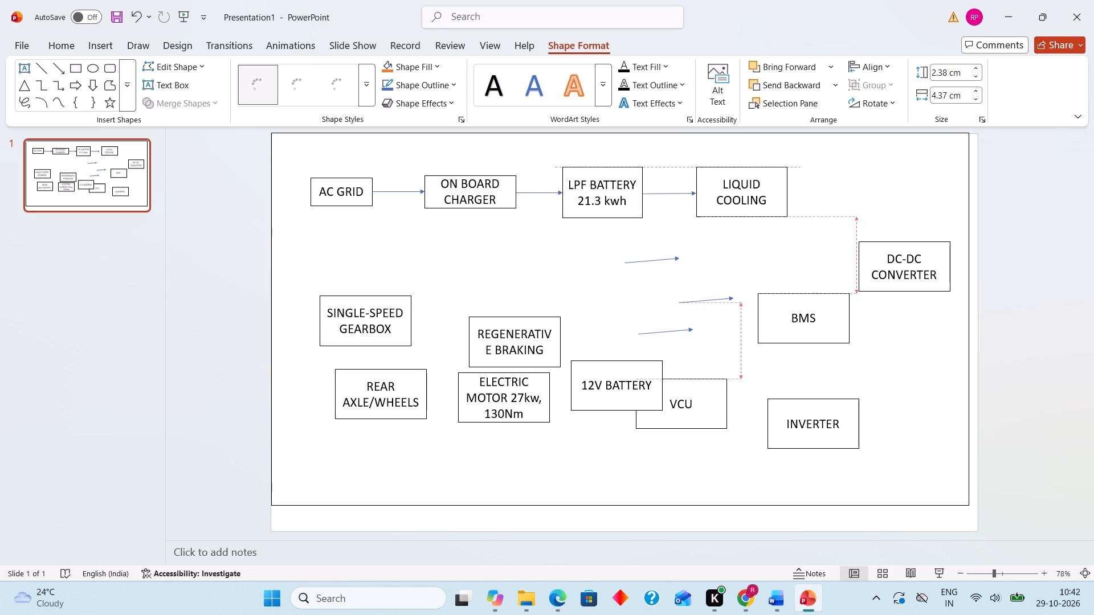
left_click_drag(706, 168, 707, 168)
left_click(816, 150)
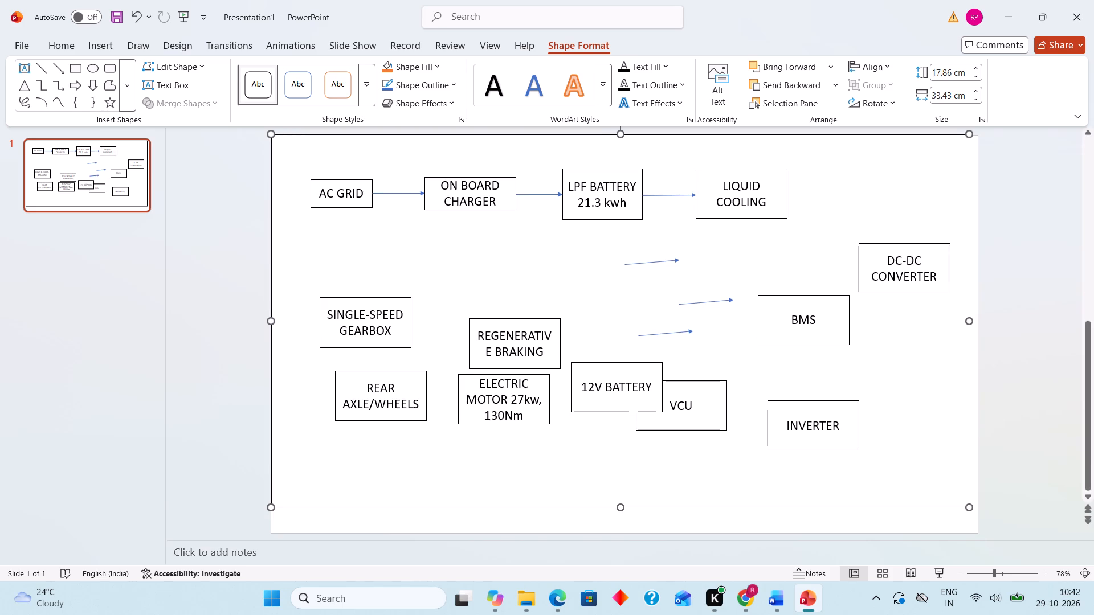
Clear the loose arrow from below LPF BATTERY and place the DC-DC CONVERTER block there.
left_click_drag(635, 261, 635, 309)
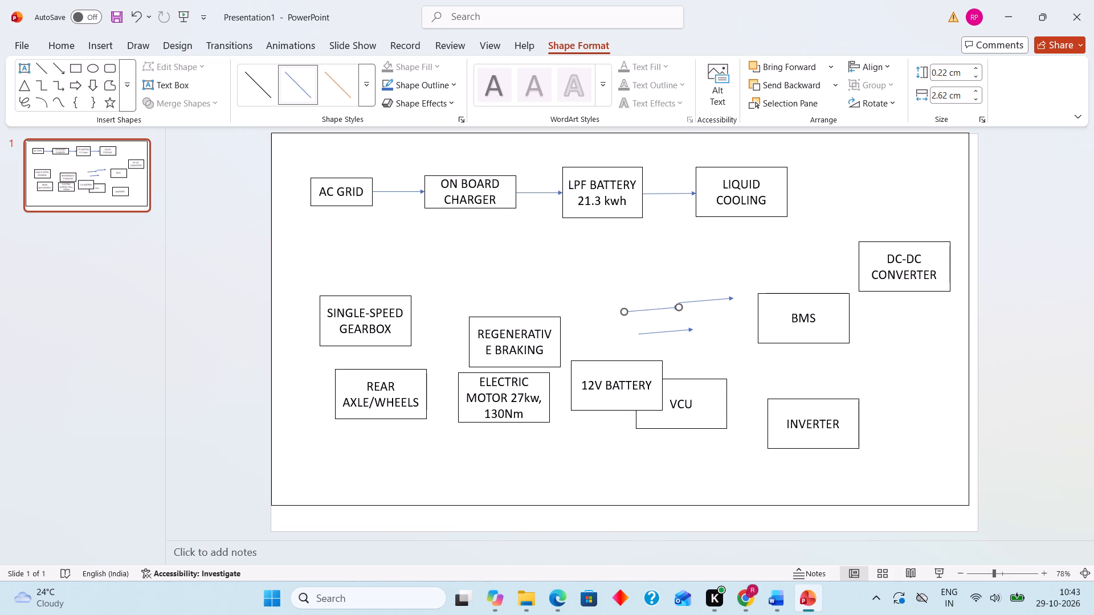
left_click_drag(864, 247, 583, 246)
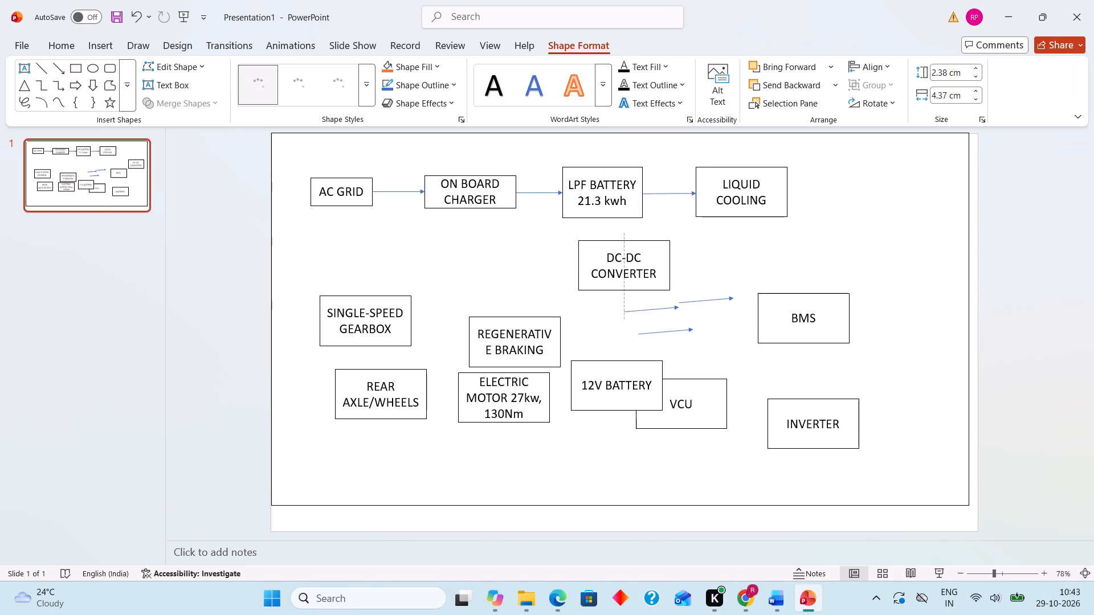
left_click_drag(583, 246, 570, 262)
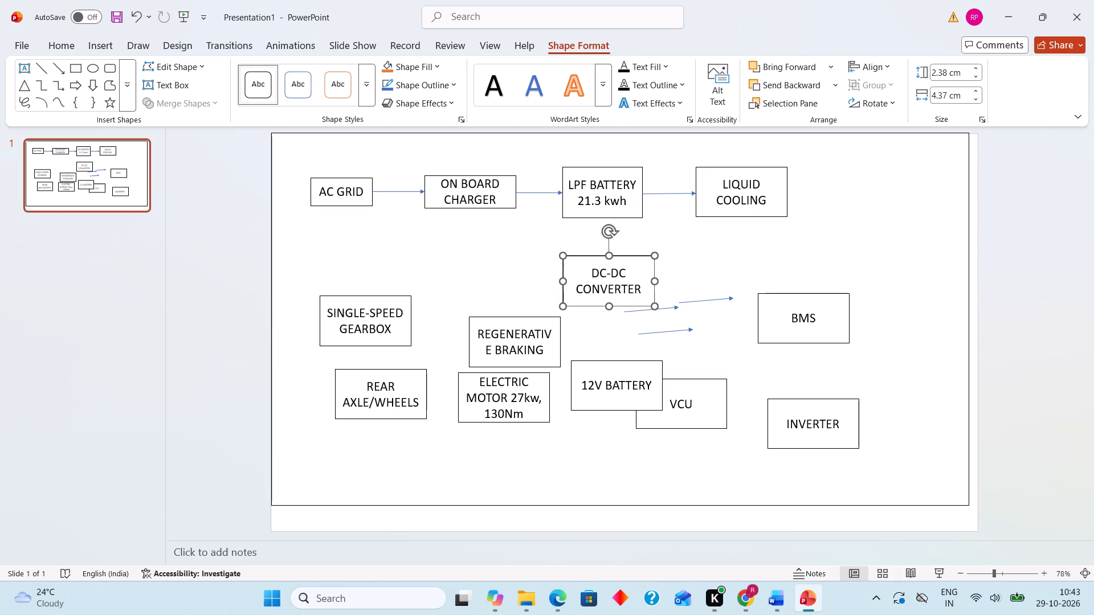
Turn one loose arrow vertical and fit it from LPF BATTERY's lower edge down to DC-DC CONVERTER's top edge.
left_click(698, 297)
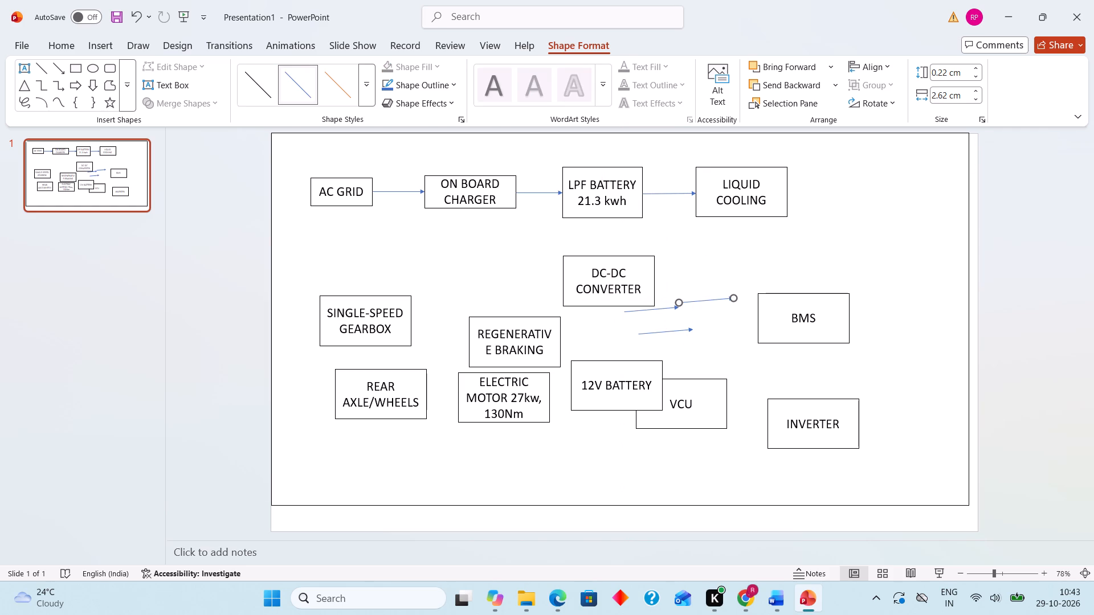
key("shift+r")
left_click_drag(735, 297, 684, 343)
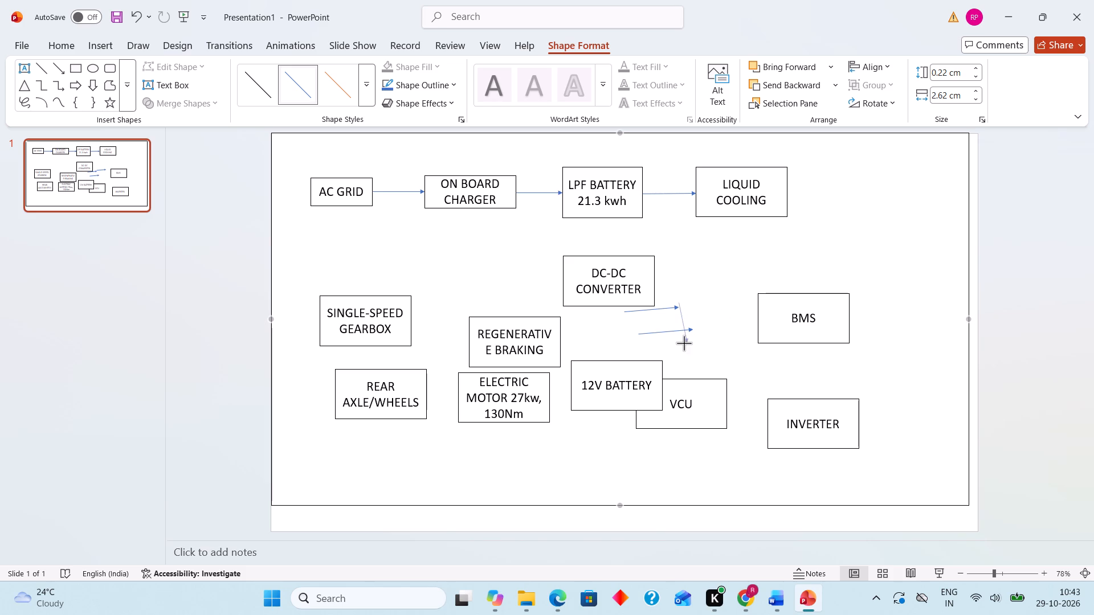
left_click_drag(684, 343, 678, 347)
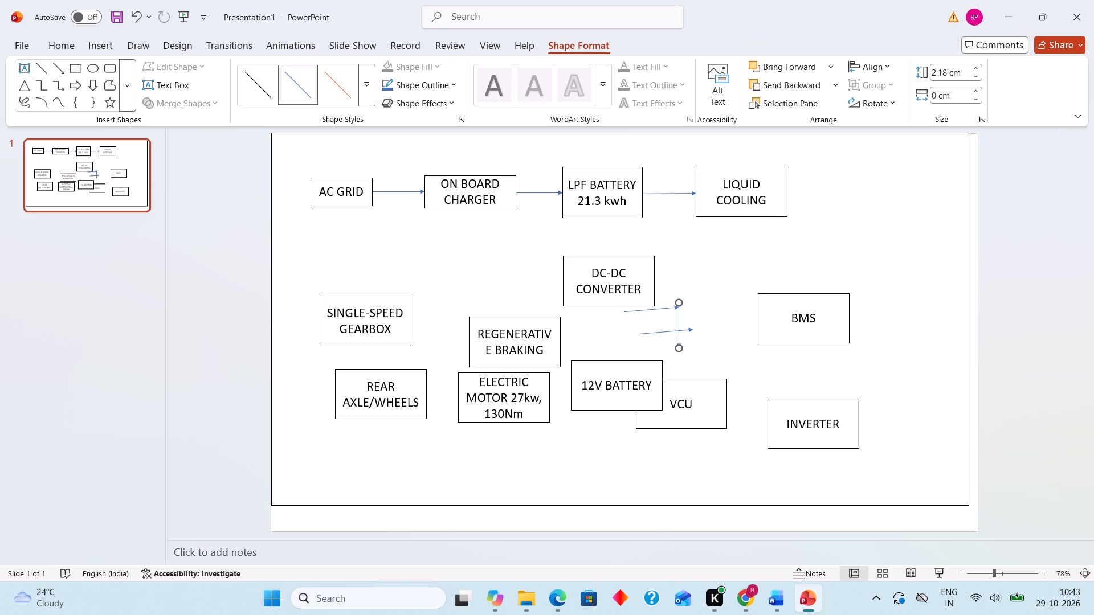
left_click_drag(680, 323, 613, 240)
left_click_drag(613, 240, 603, 237)
left_click_drag(603, 237, 606, 239)
left_click_drag(603, 264, 600, 258)
left_click(671, 245)
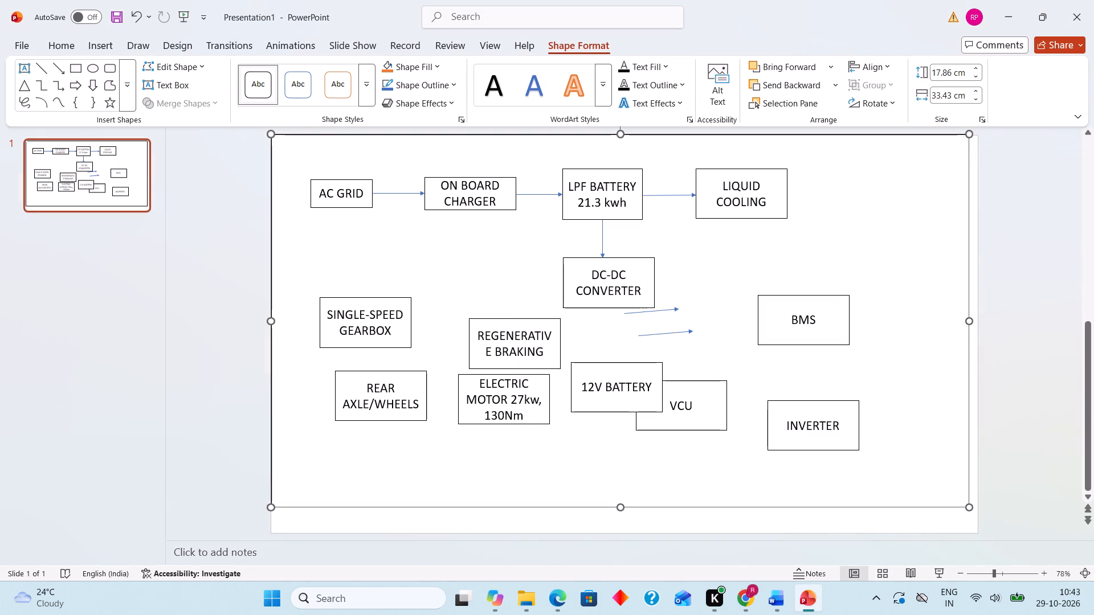
left_click_drag(628, 259, 866, 218)
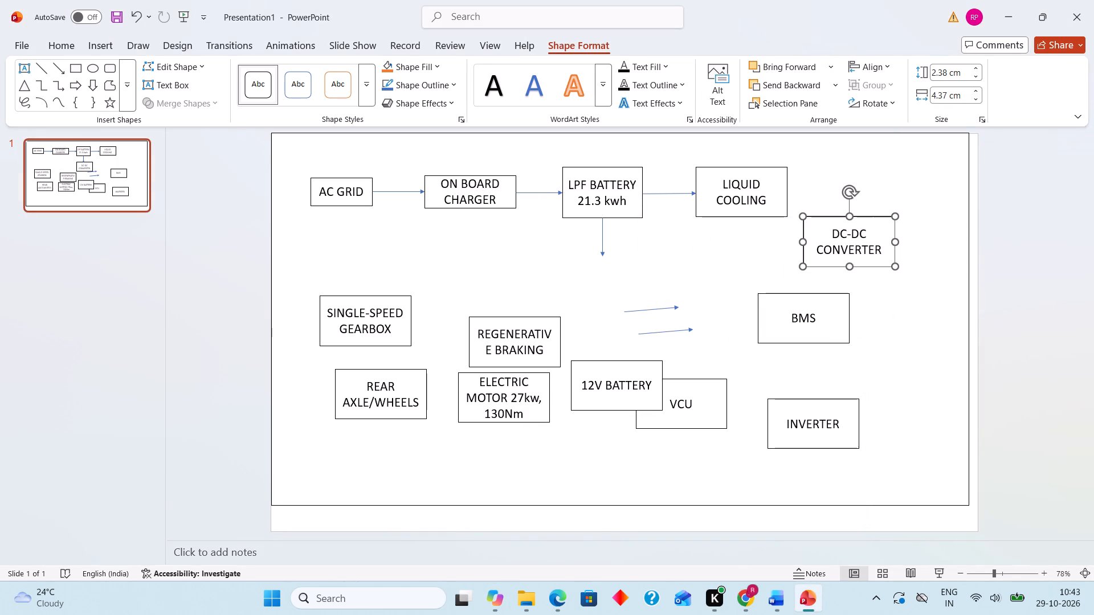
left_click_drag(785, 296, 605, 267)
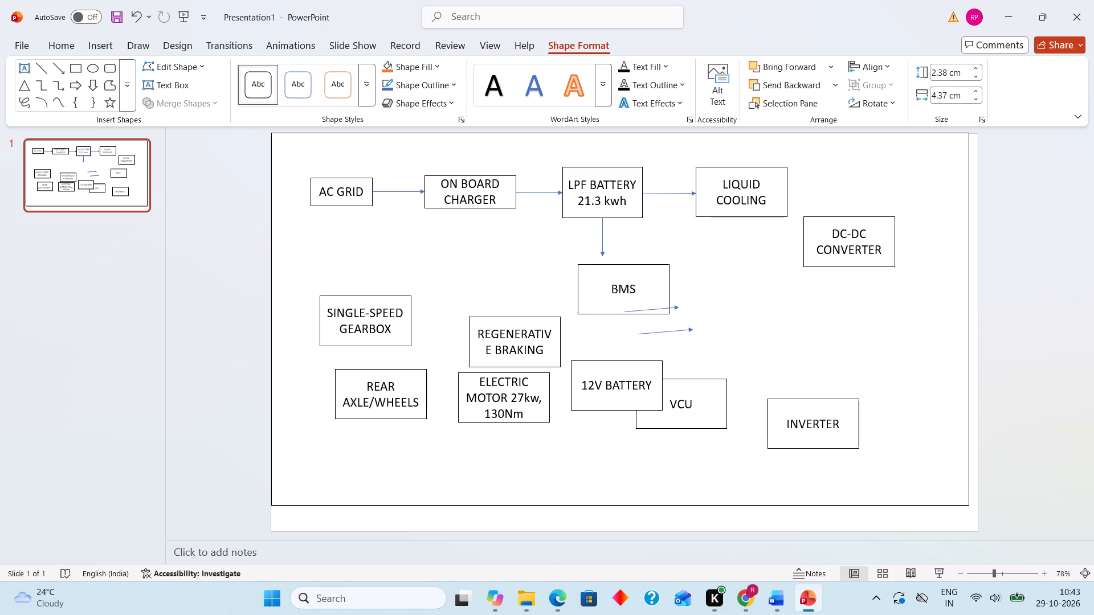
left_click_drag(605, 267, 585, 259)
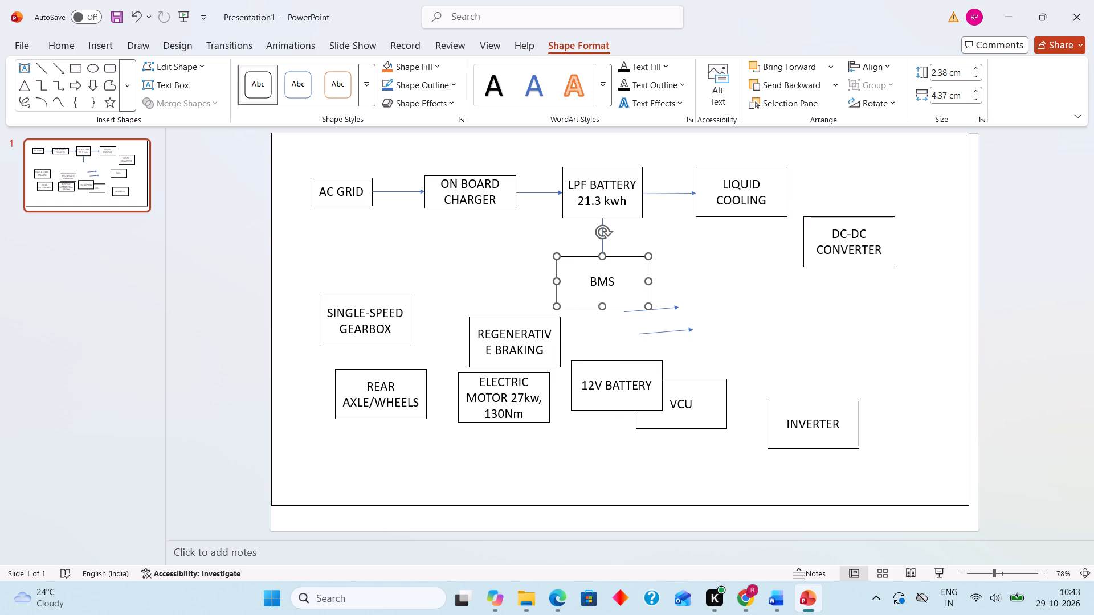
left_click(651, 244)
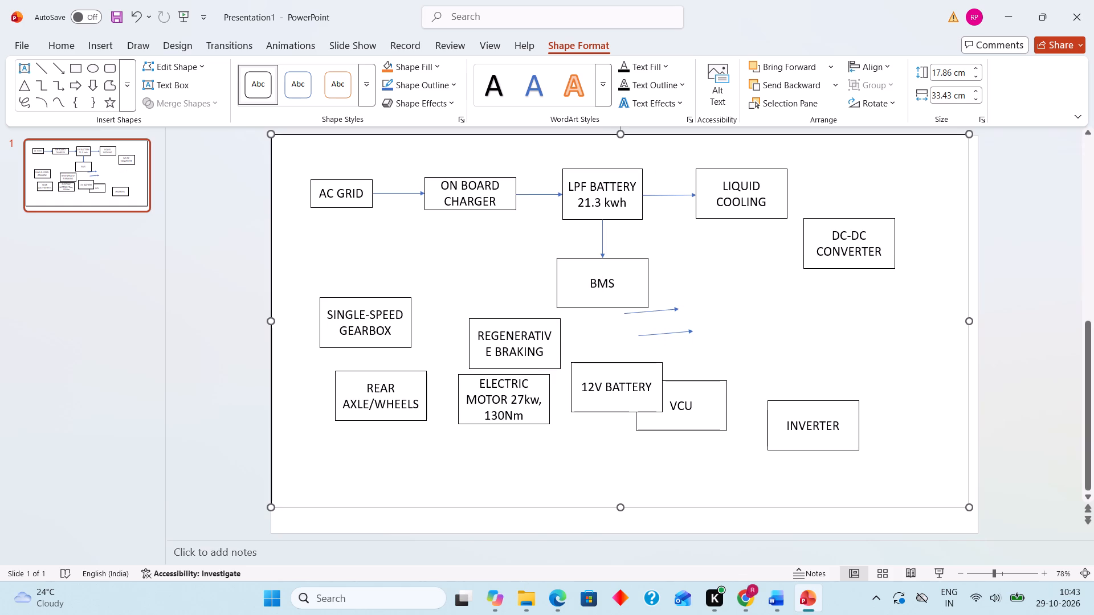
Turn another loose arrow vertical, about 2.5 cm long, and attach it to the centre of LIQUID COOLING's lower edge.
left_click_drag(670, 309, 747, 256)
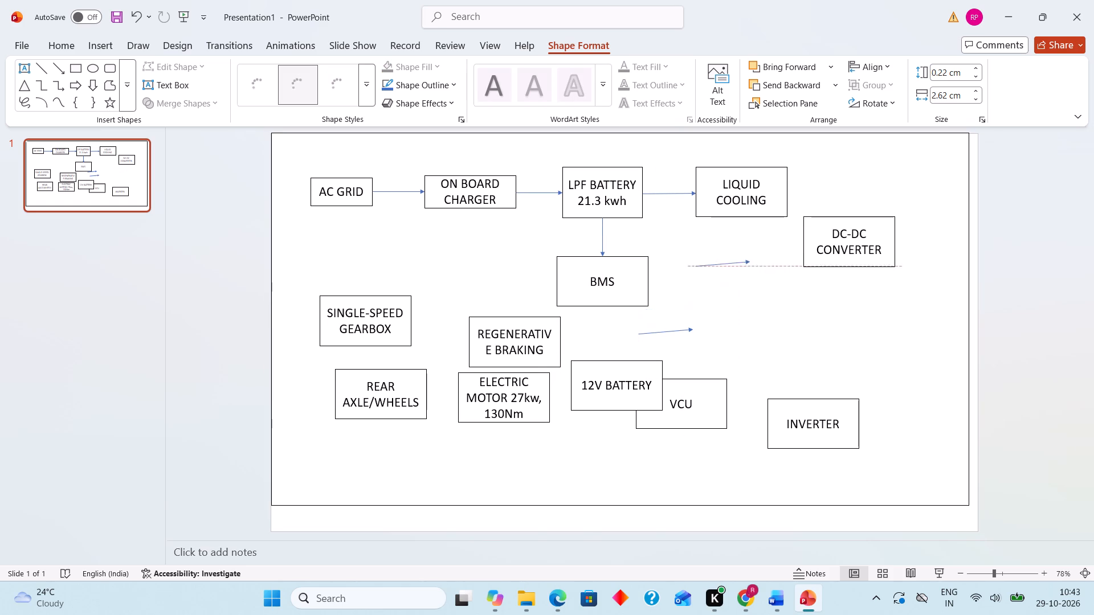
left_click_drag(747, 256, 768, 228)
left_click_drag(780, 228, 727, 286)
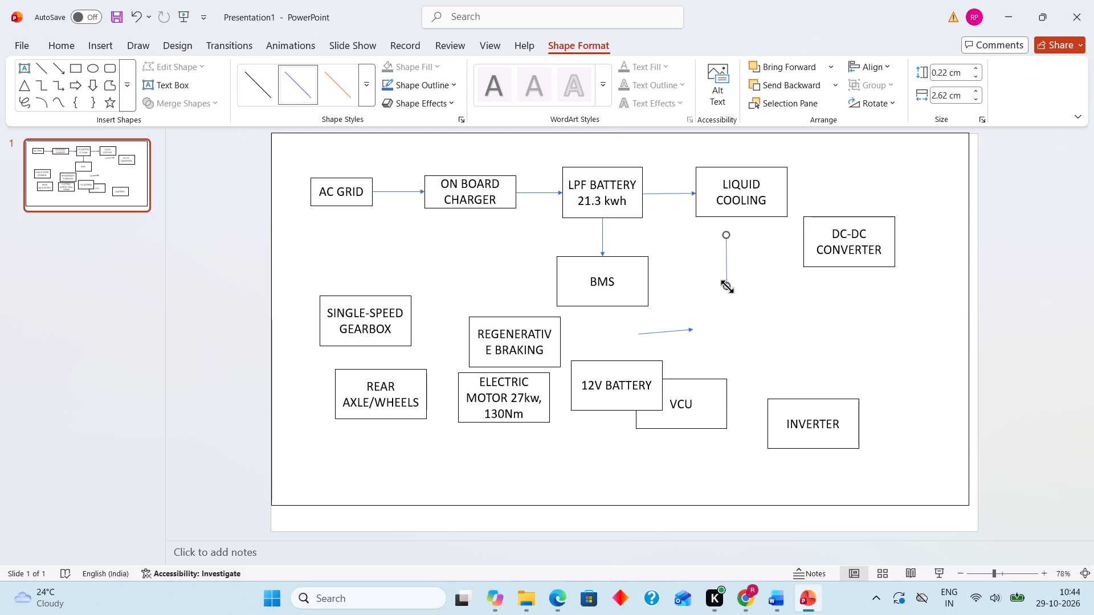
left_click_drag(725, 260, 740, 244)
left_click_drag(740, 244, 741, 243)
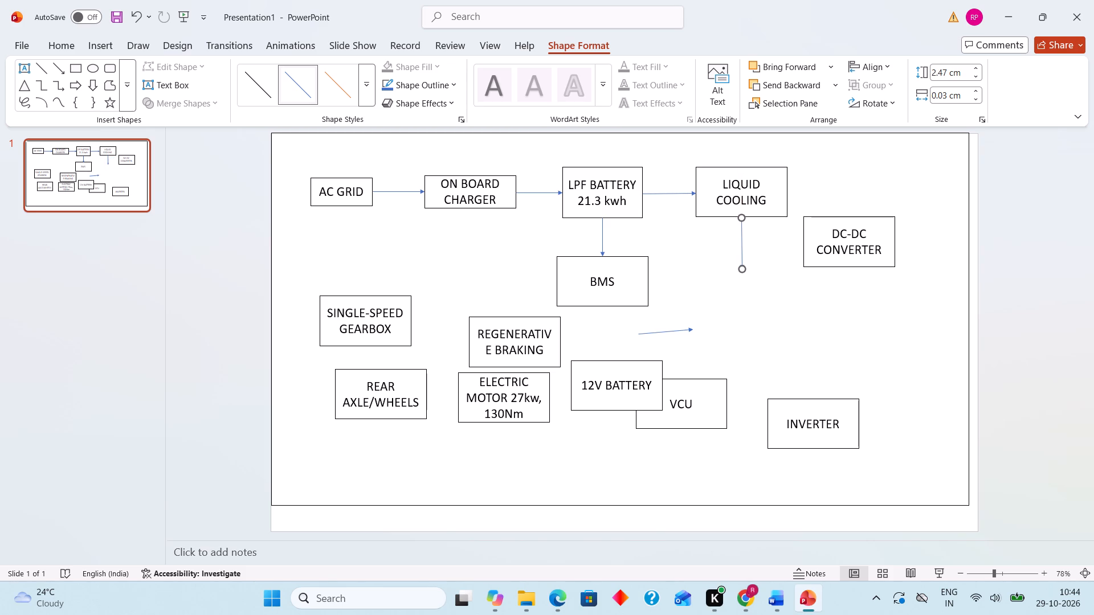
Move the loose arrow to BMS's right edge and stretch it into a near-horizontal arrow about 4.2 cm long.
left_click_drag(662, 333, 672, 282)
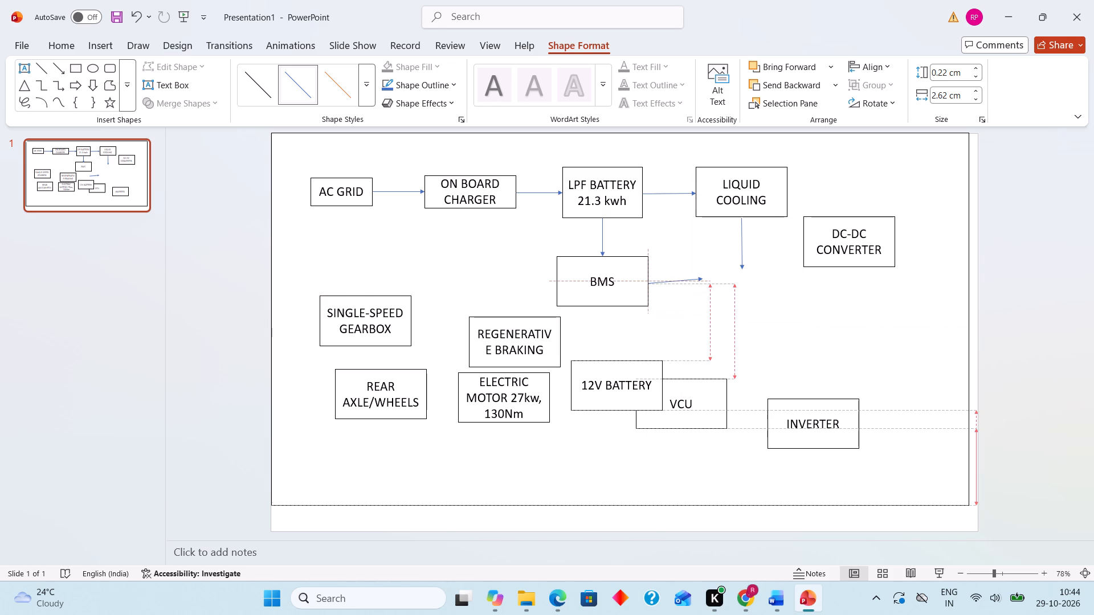
left_click_drag(672, 282, 671, 282)
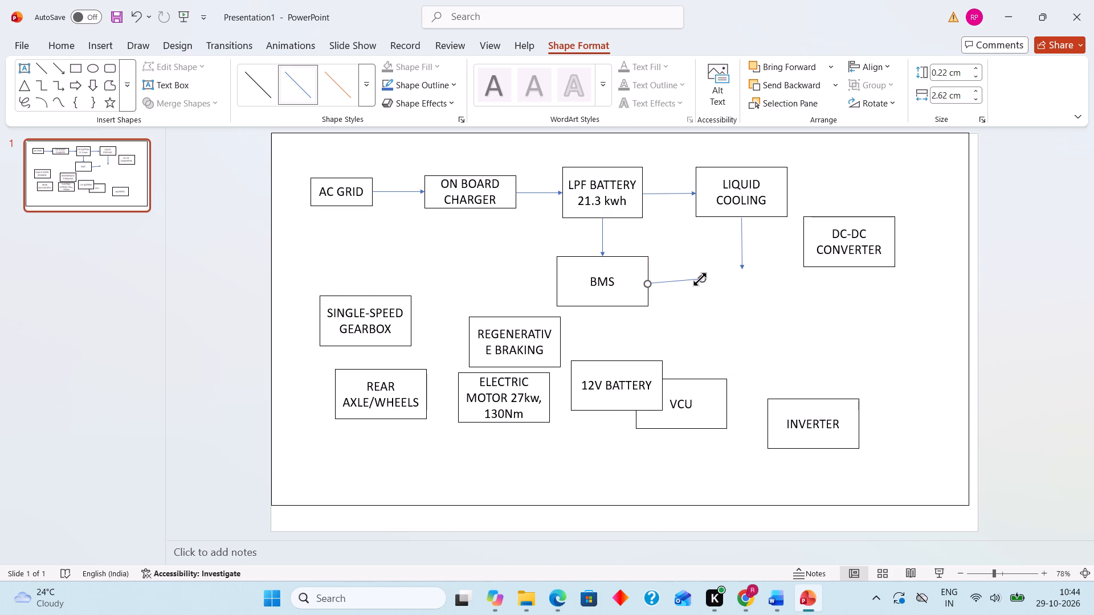
left_click_drag(700, 279, 717, 283)
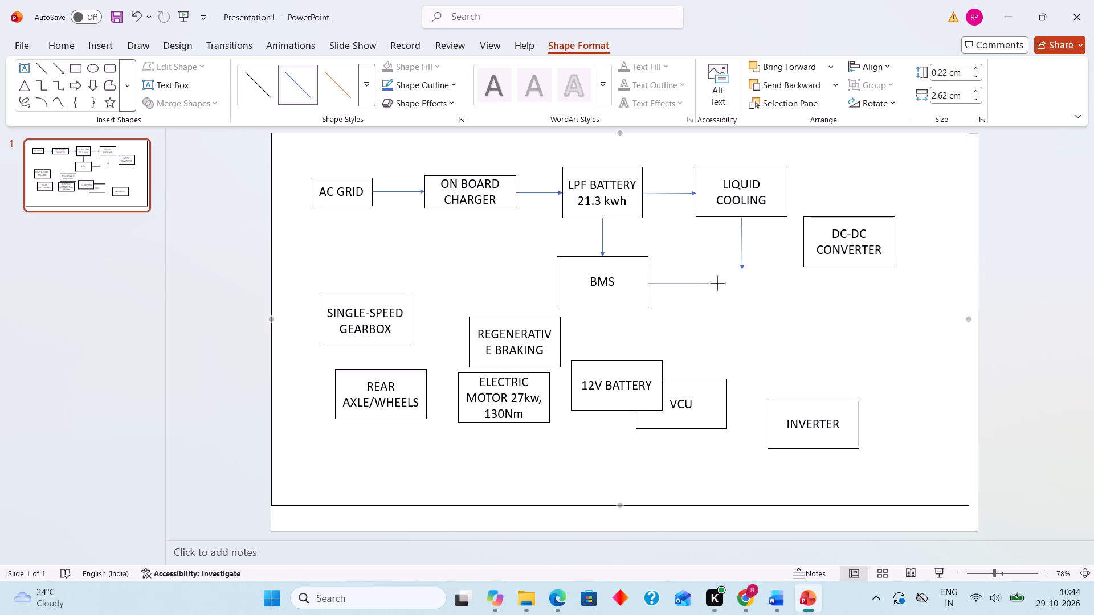
left_click_drag(717, 283, 737, 284)
left_click_drag(737, 284, 735, 284)
left_click(683, 285)
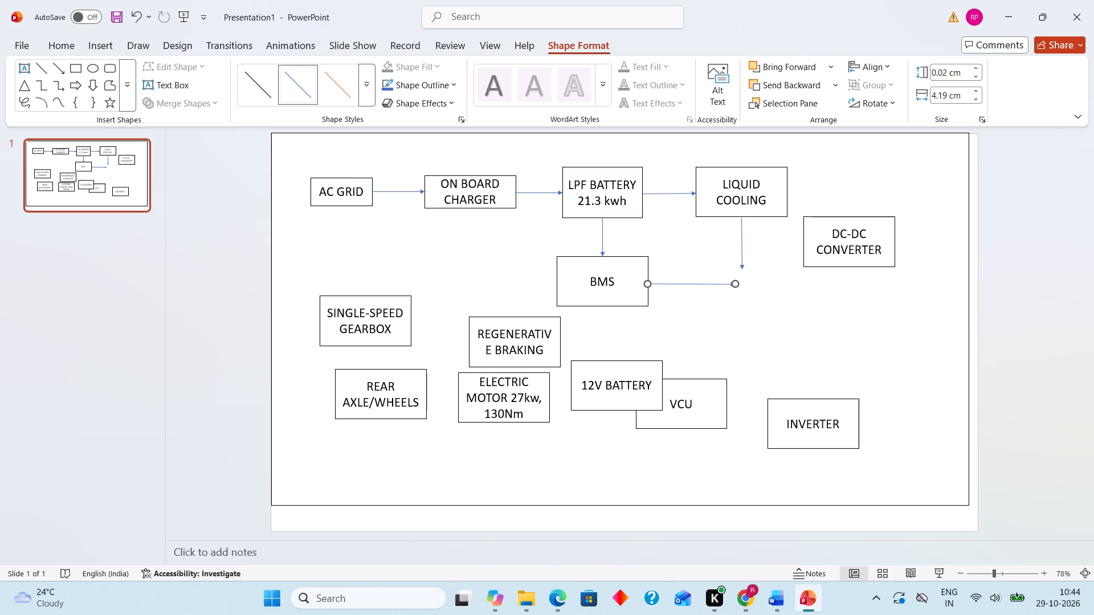
left_click(757, 288)
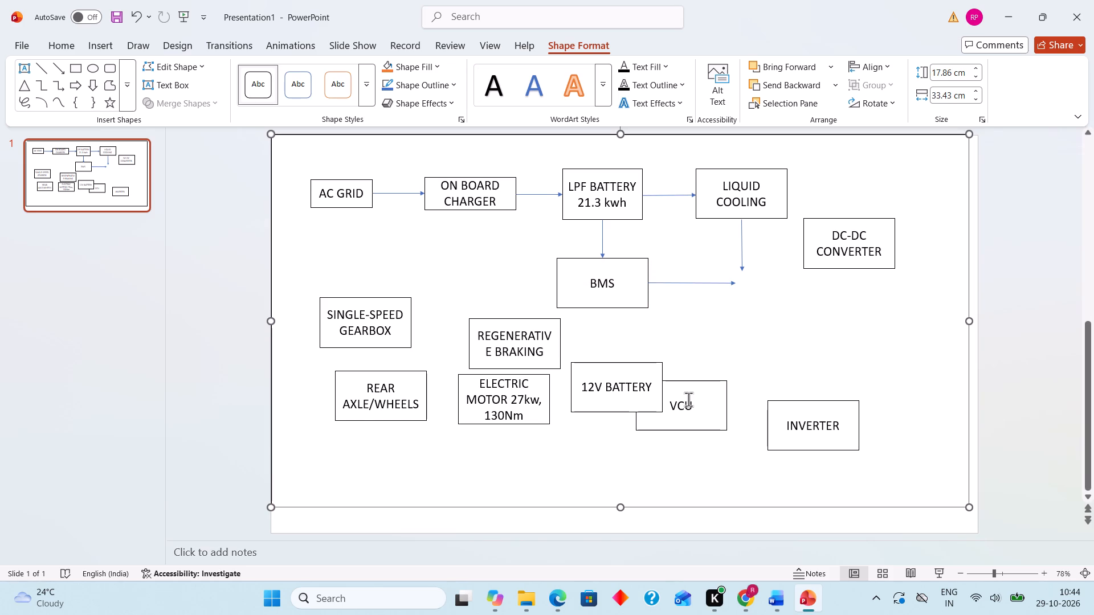
Move the VCU block from behind 12V BATTERY to the tip of the BMS arrow.
left_click_drag(693, 391, 783, 285)
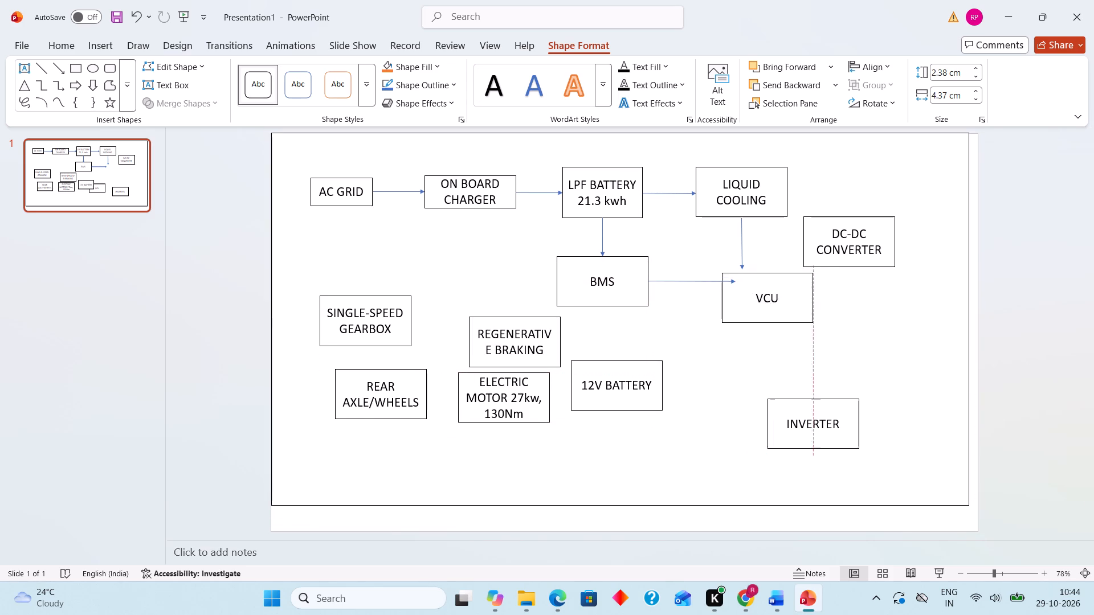
left_click_drag(783, 285, 799, 286)
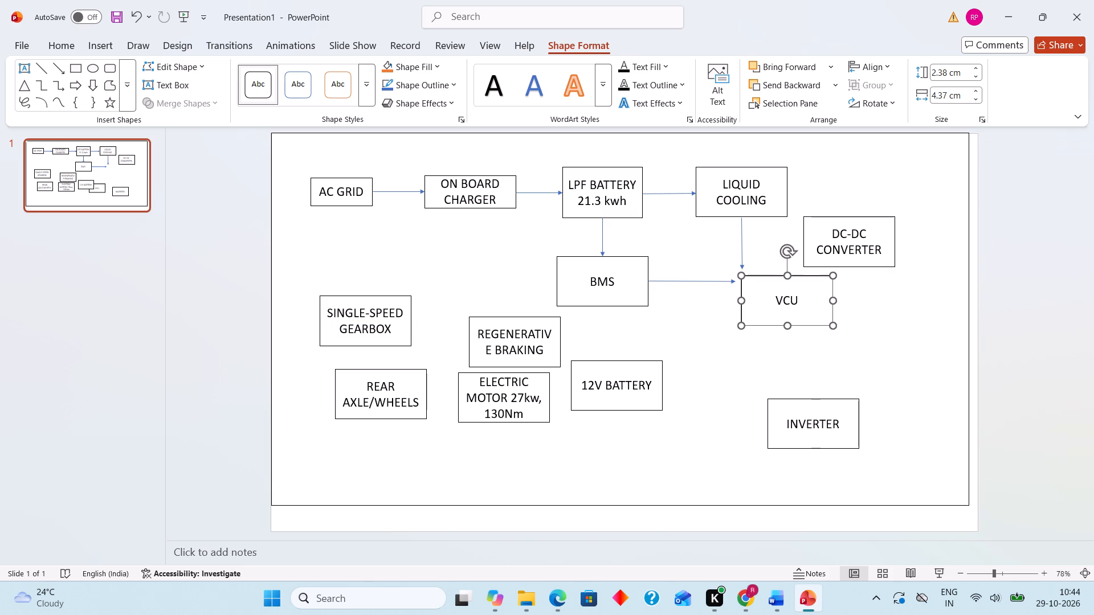
Shorten the BMS arrow to about 2.3 cm and bring VCU back to its tip, directly beneath LIQUID COOLING.
left_click(726, 284)
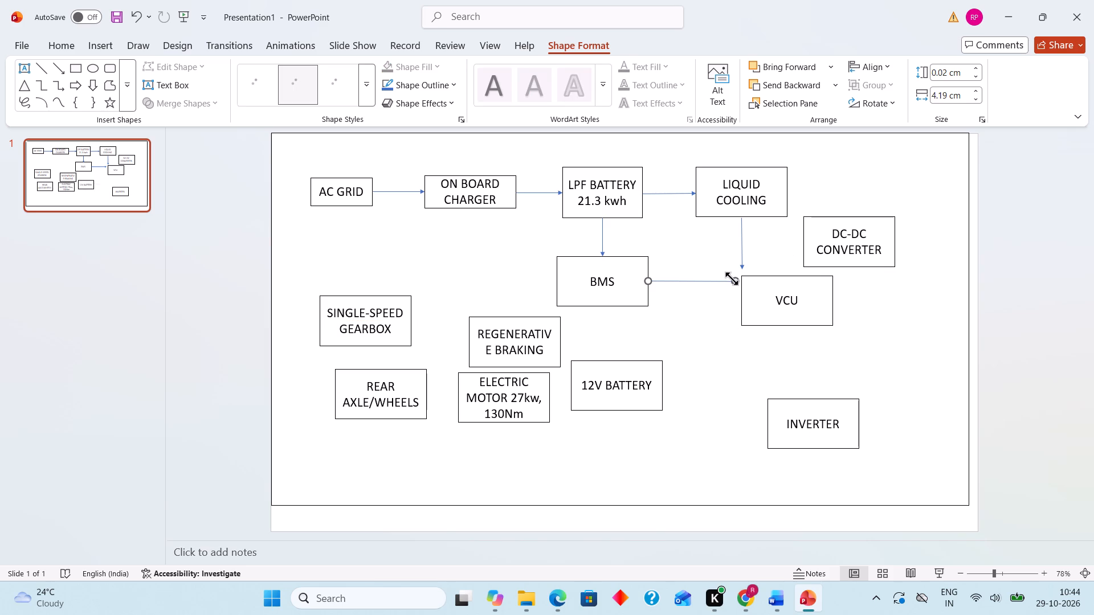
left_click_drag(737, 283, 721, 283)
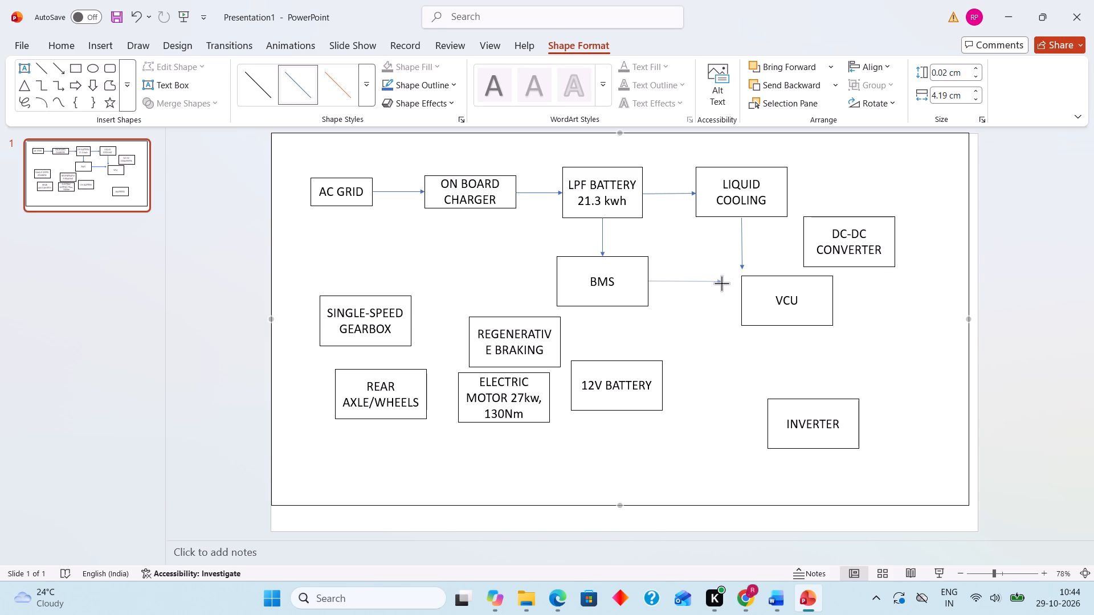
left_click_drag(721, 283, 701, 282)
left_click_drag(701, 282, 696, 280)
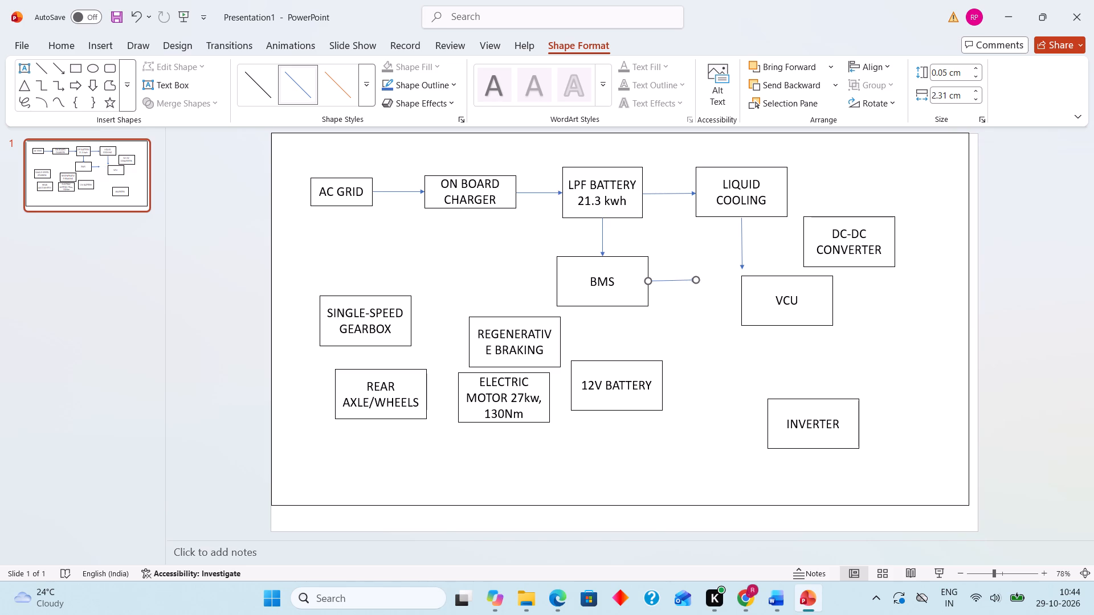
left_click_drag(777, 279, 737, 273)
left_click(718, 245)
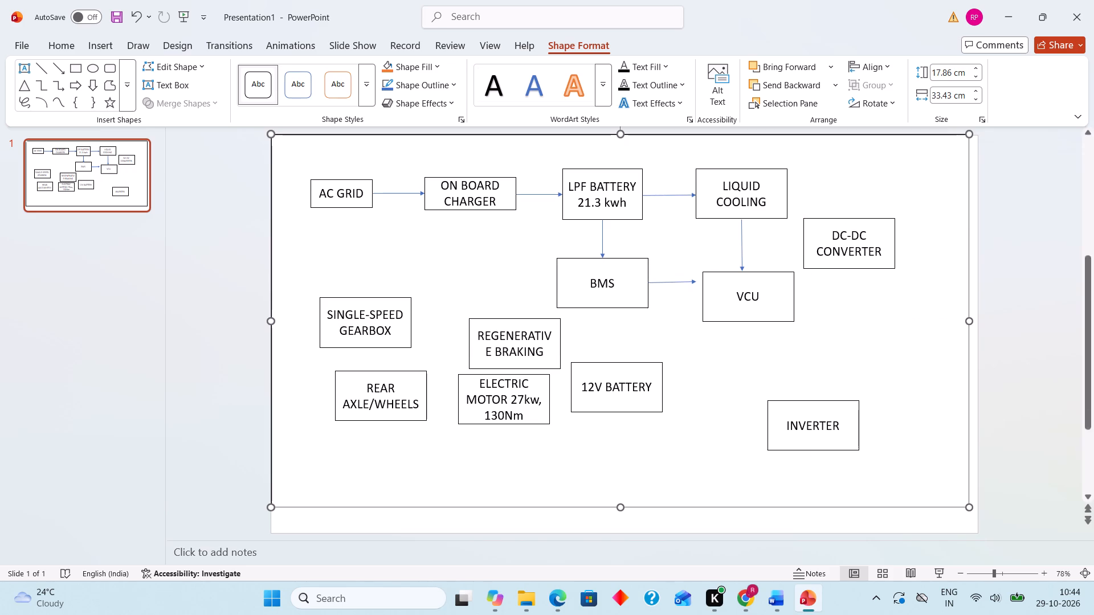
left_click_drag(745, 277, 739, 275)
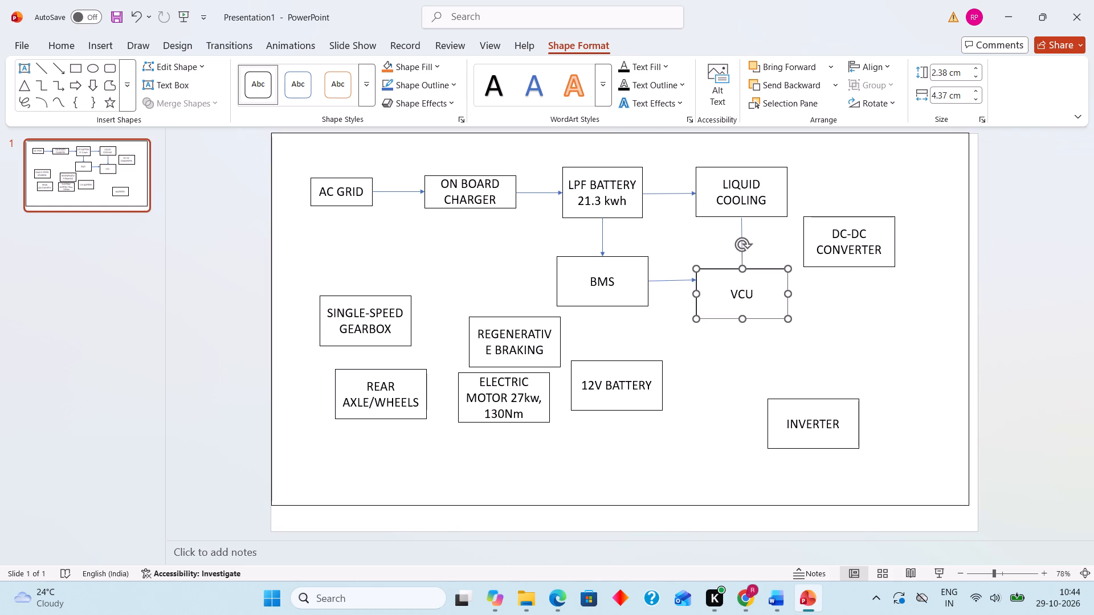
left_click(712, 248)
left_click(742, 265)
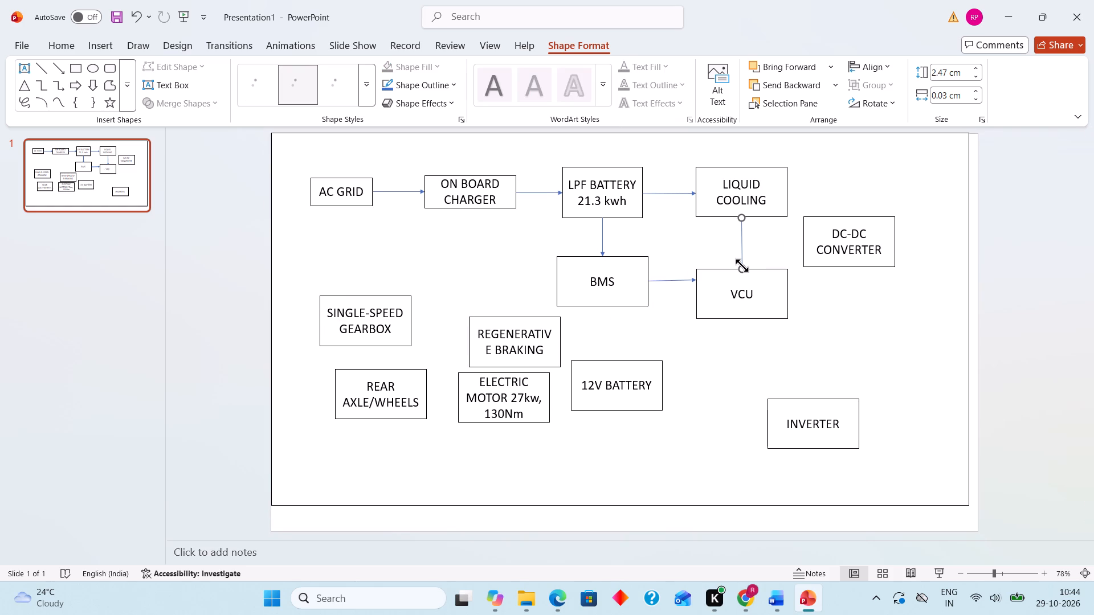
left_click_drag(741, 267, 740, 258)
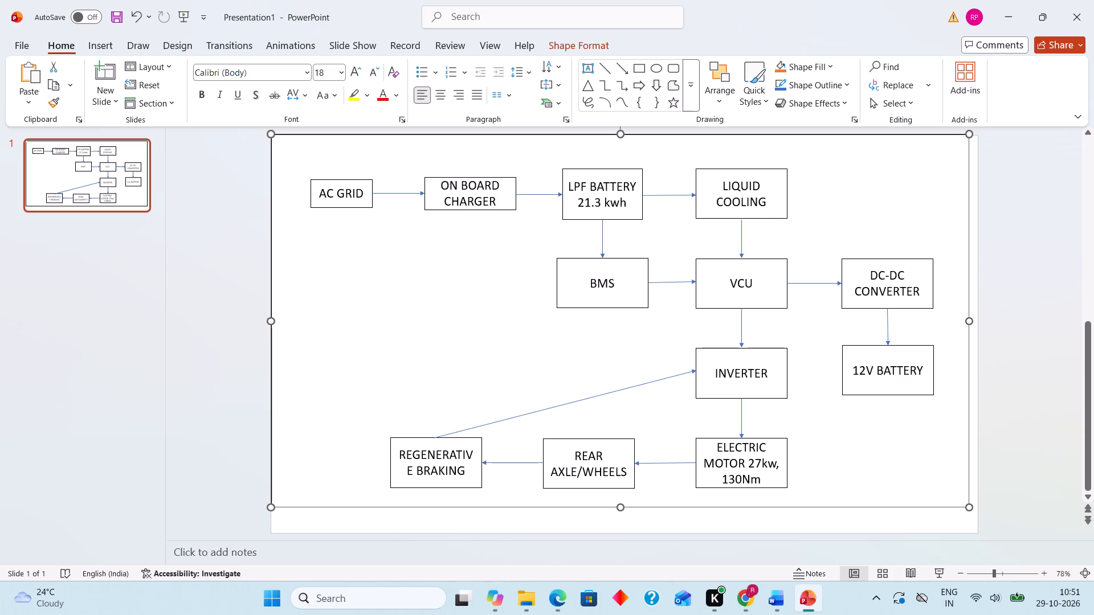
key("ctrl+v")
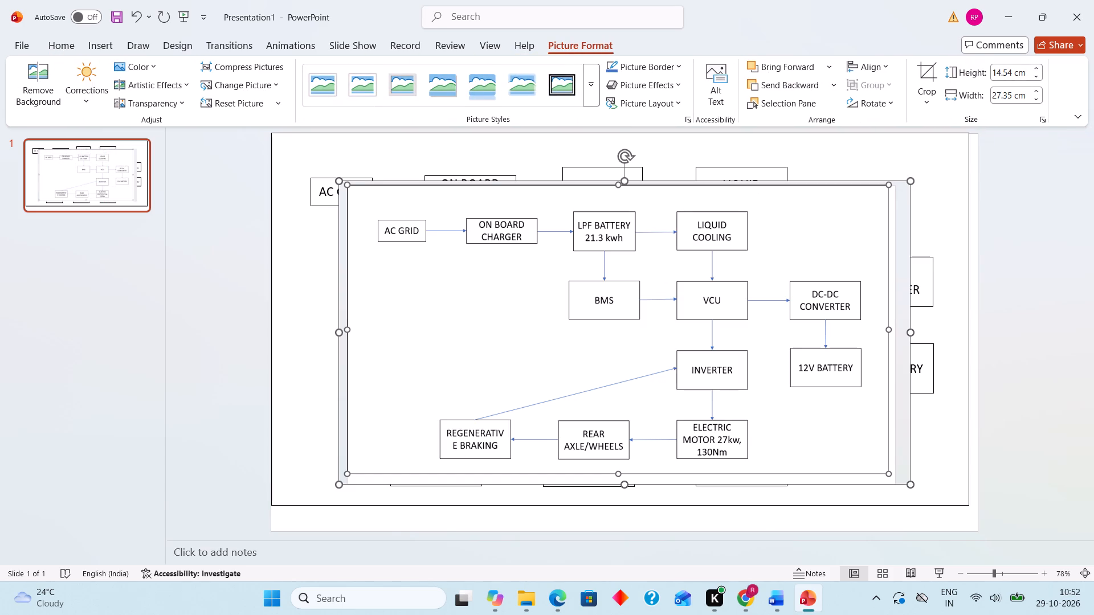
key("ctrl+z")
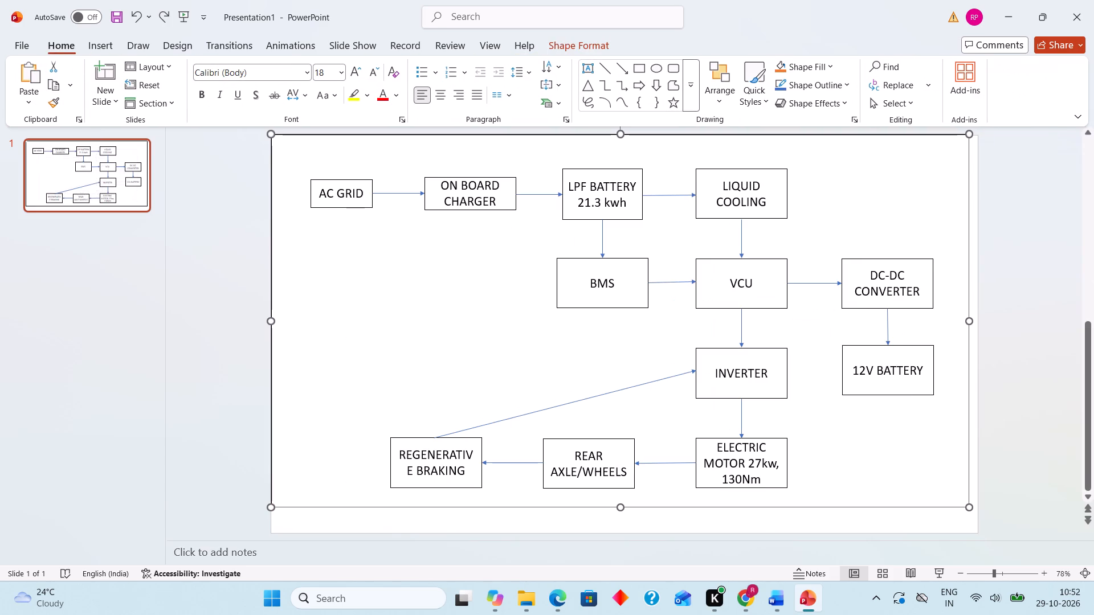
left_click(679, 197)
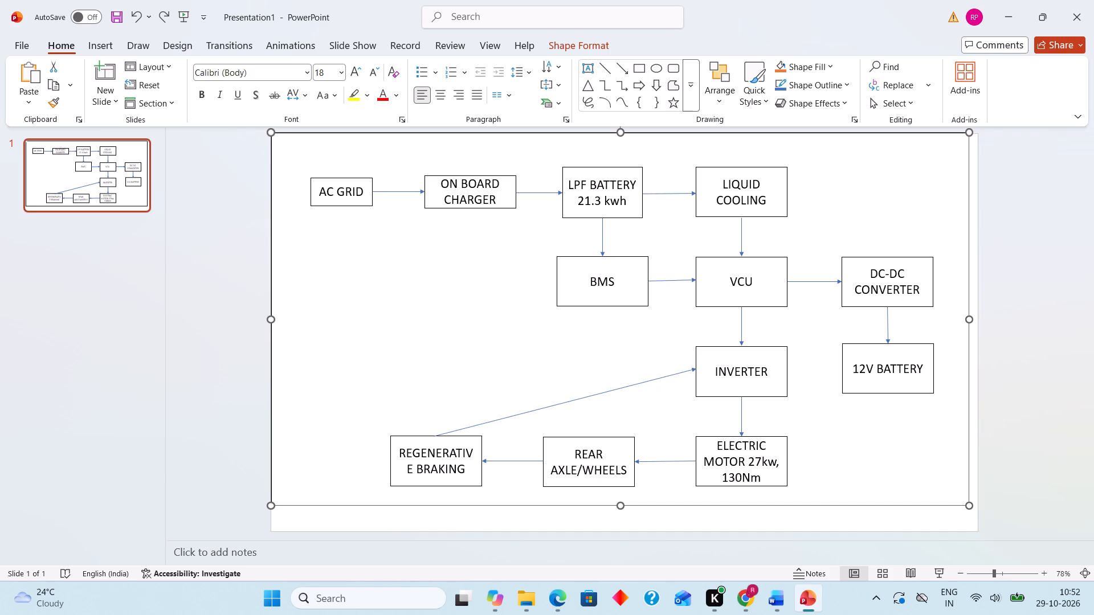
left_click(654, 460)
key("ctrl+c")
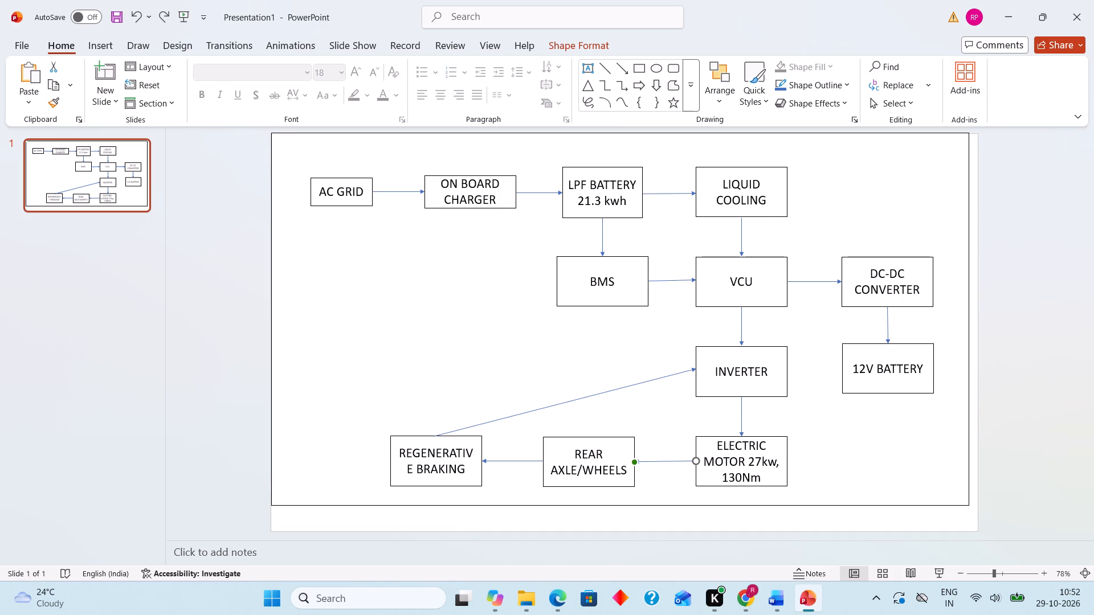
left_click(656, 424)
key("ctrl+v")
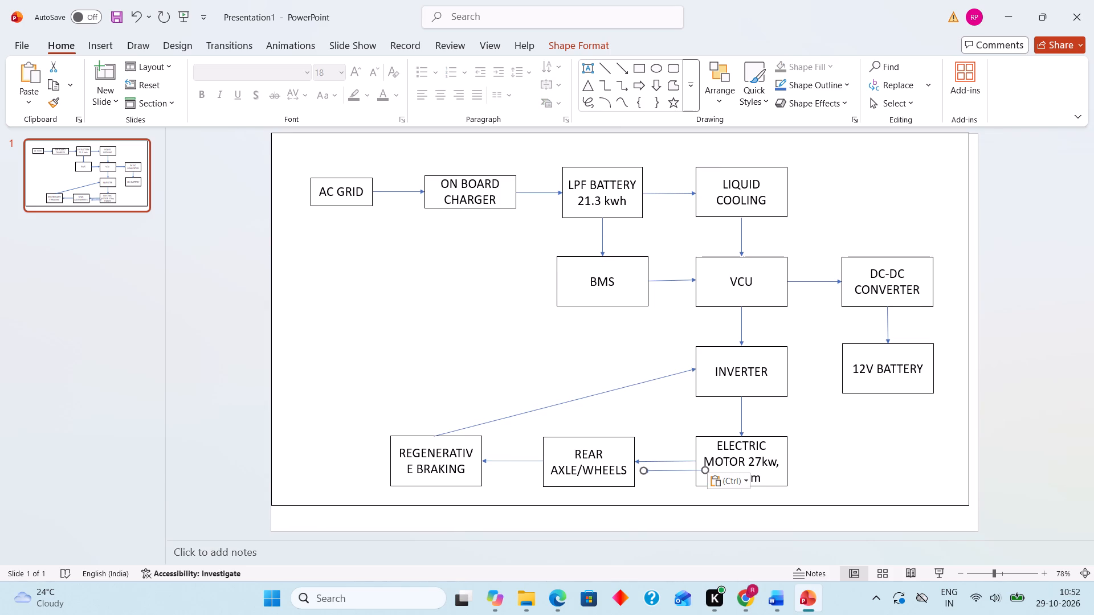
left_click_drag(644, 471, 684, 454)
left_click_drag(684, 454, 757, 468)
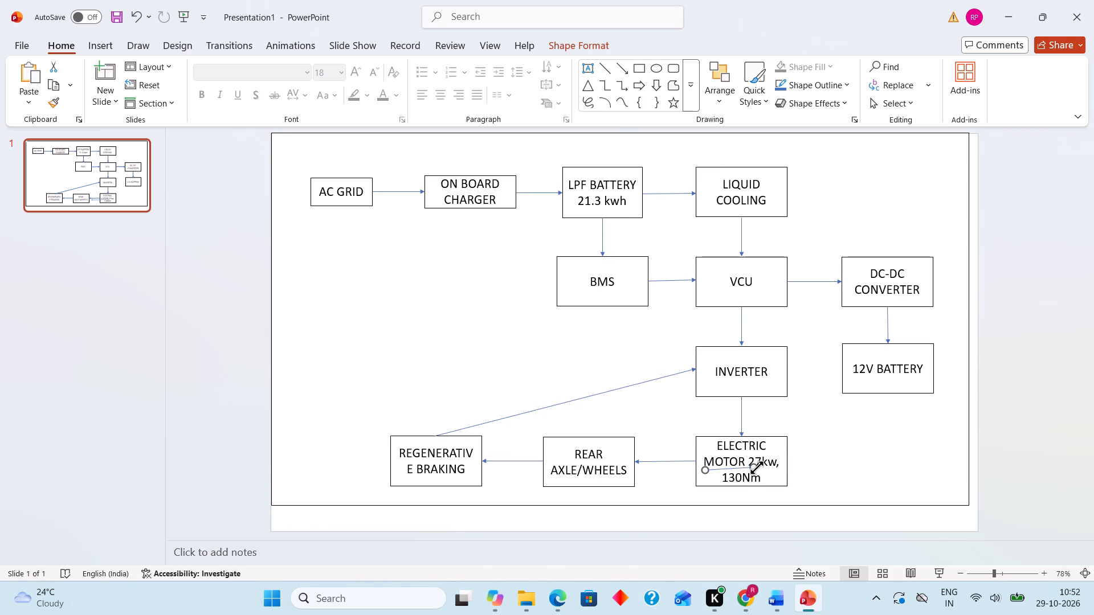
left_click_drag(747, 468, 680, 449)
left_click_drag(680, 449, 675, 451)
left_click_drag(683, 448, 696, 451)
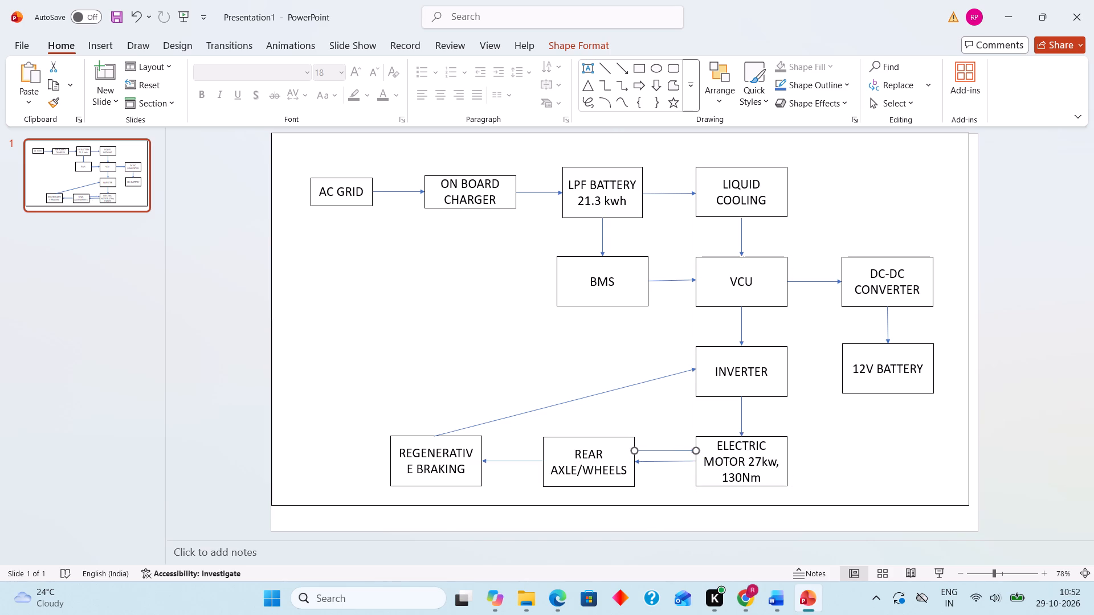
left_click(655, 434)
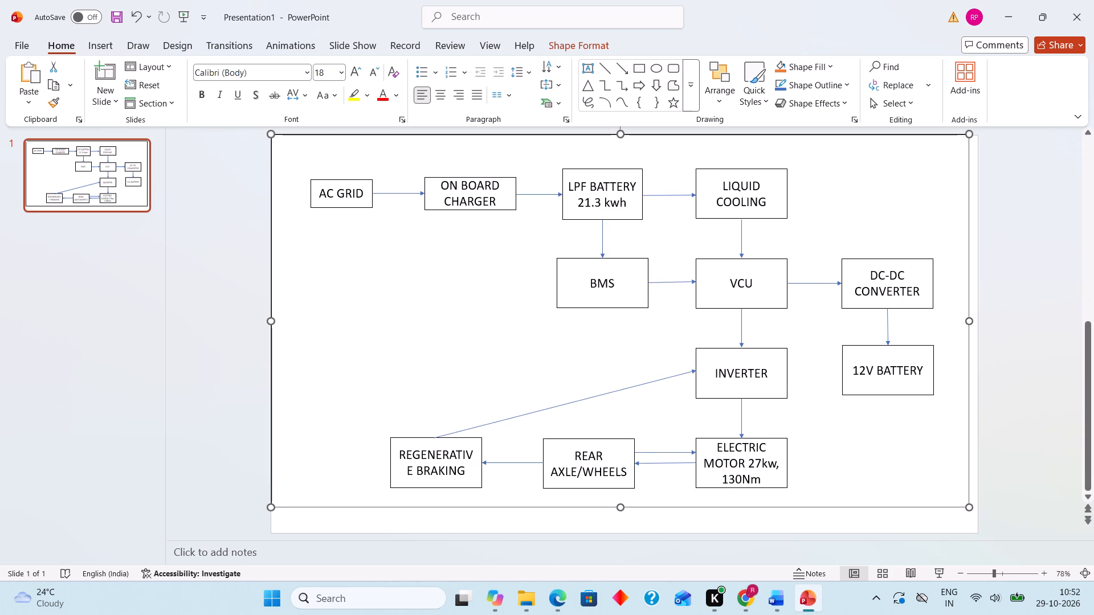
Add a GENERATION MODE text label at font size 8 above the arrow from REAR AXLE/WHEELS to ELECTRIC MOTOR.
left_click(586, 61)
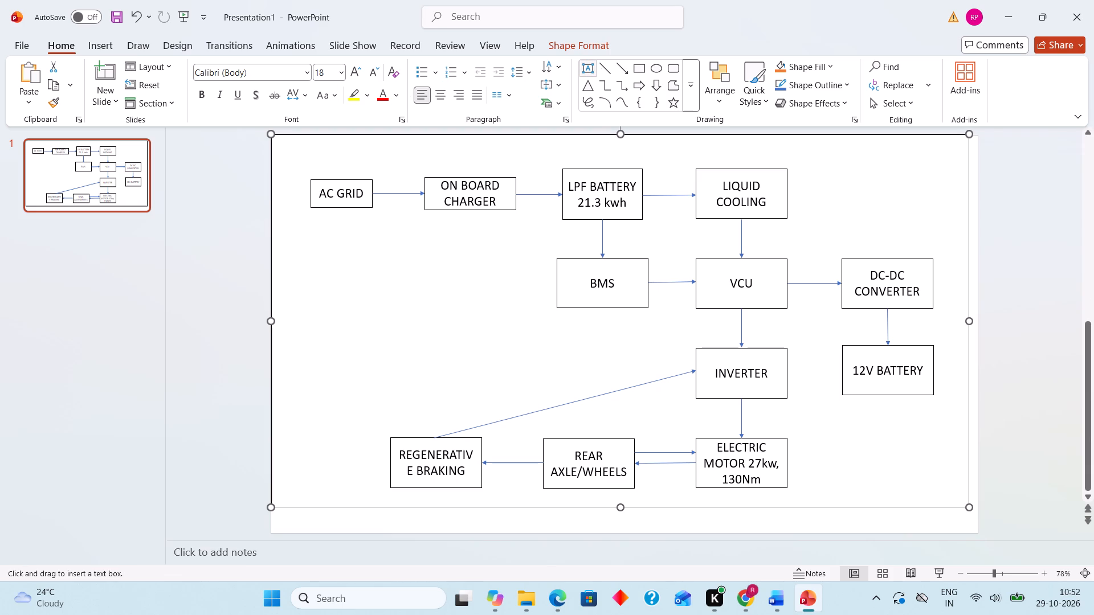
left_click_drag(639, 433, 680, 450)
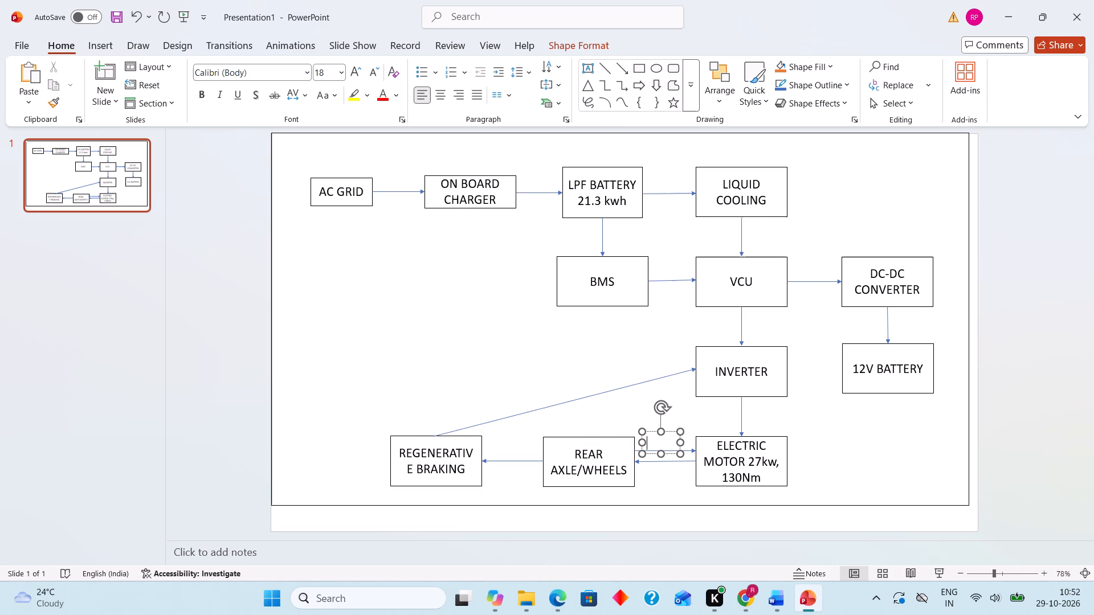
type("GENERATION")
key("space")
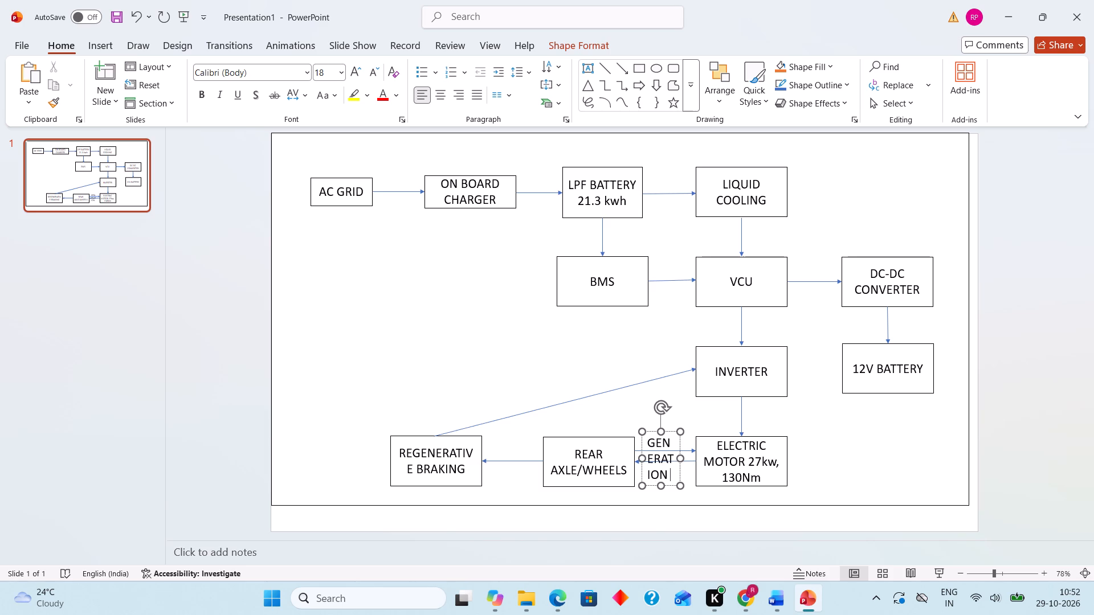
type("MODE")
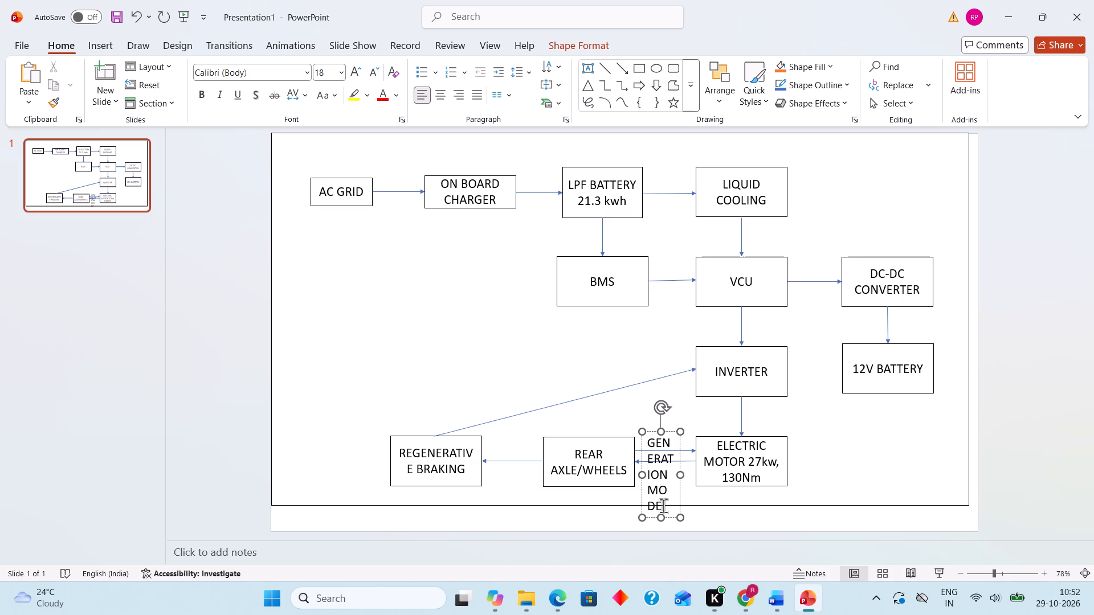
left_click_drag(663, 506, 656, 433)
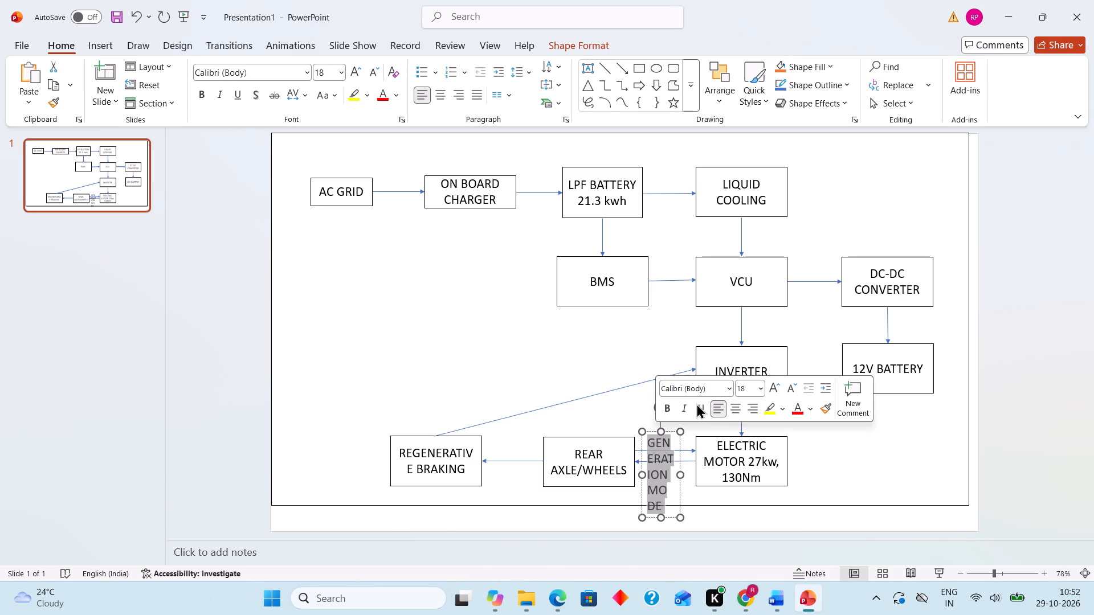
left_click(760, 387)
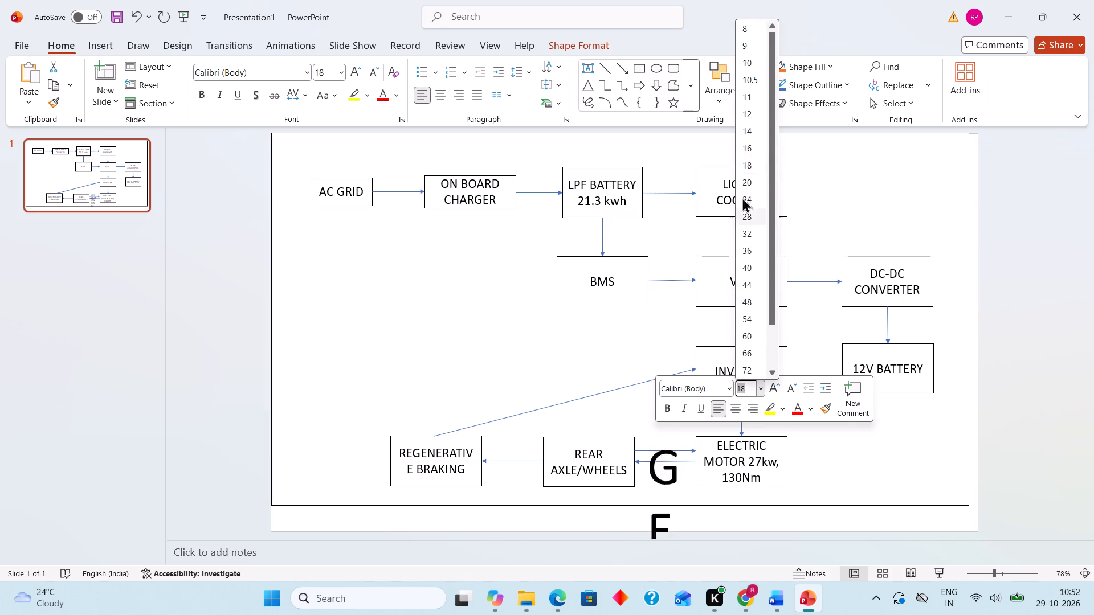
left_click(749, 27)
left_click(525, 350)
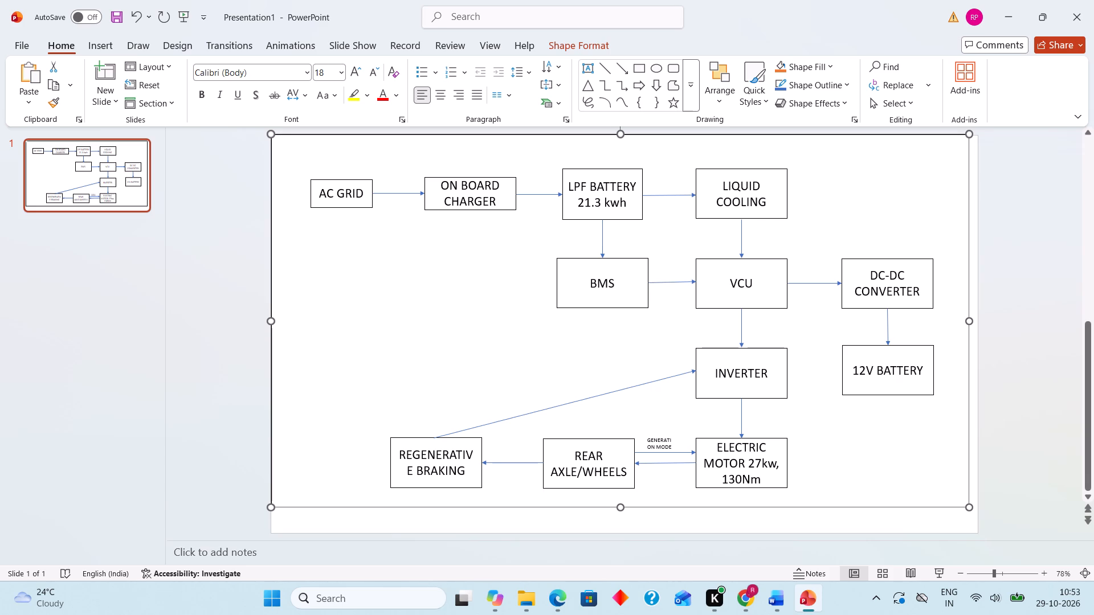
Delete the arrow running from LIQUID COOLING to VCU.
left_click(742, 244)
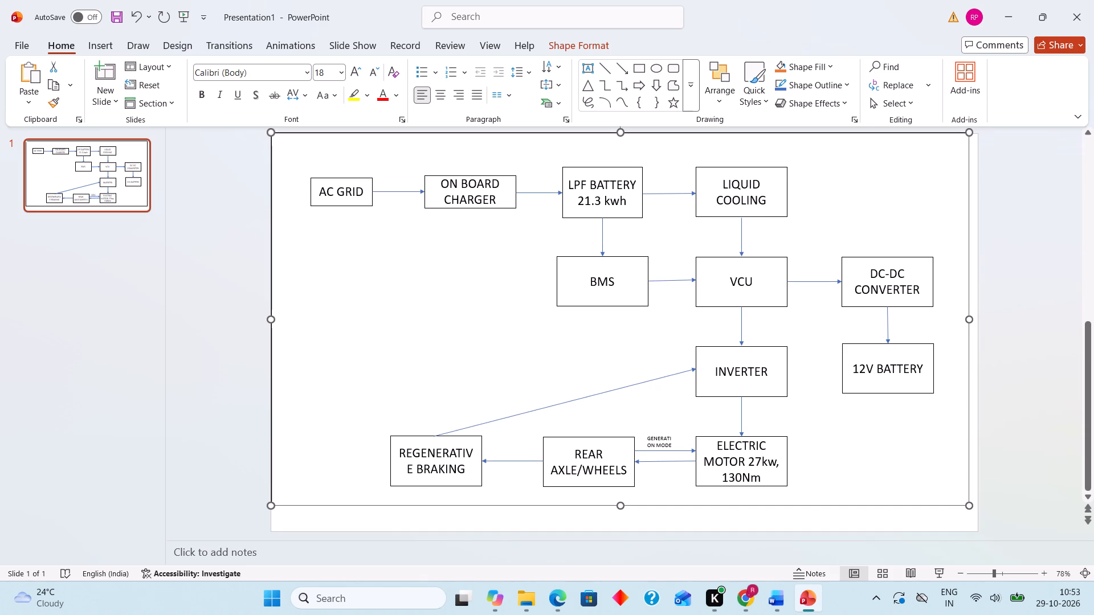
key("Delete")
Reroute the DC-DC CONVERTER's input arrow so it starts at the LPF BATTERY block's lower corner instead of the VCU.
left_click(798, 281)
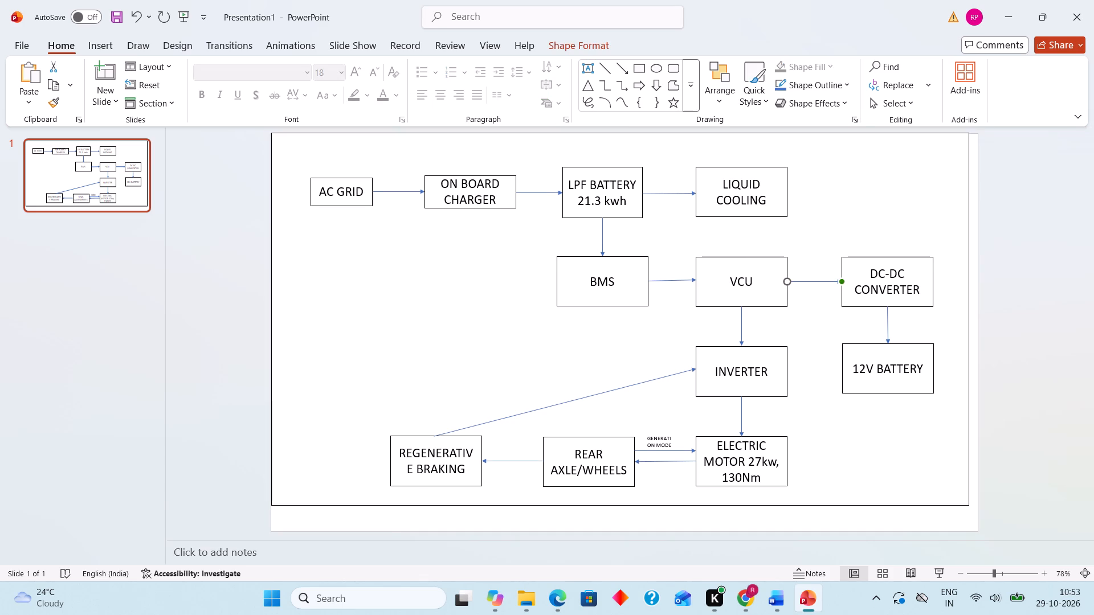
left_click_drag(788, 280, 665, 222)
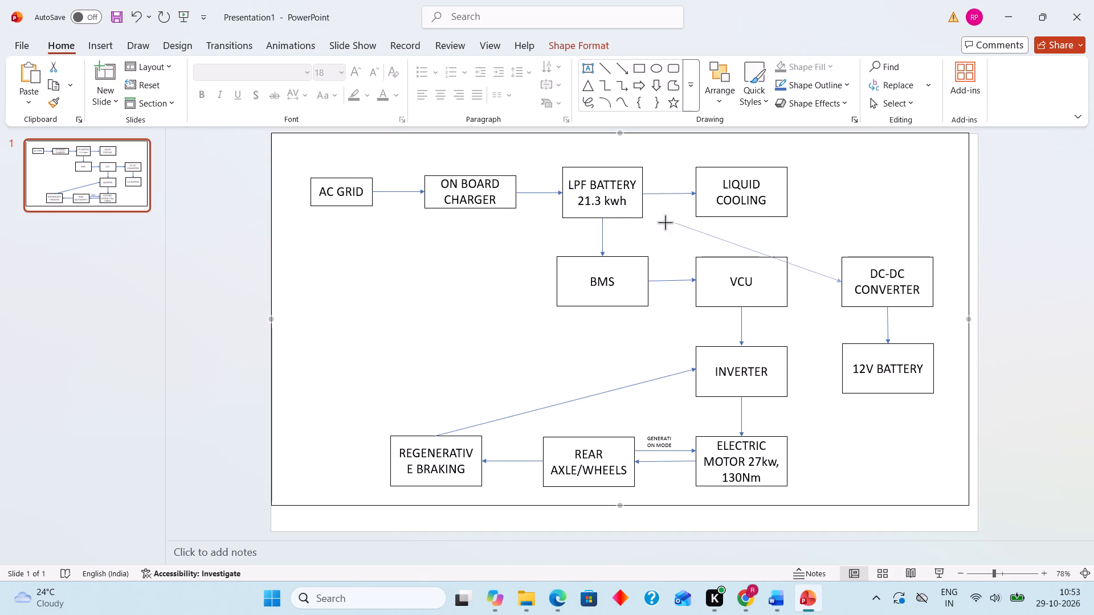
left_click_drag(665, 222, 643, 216)
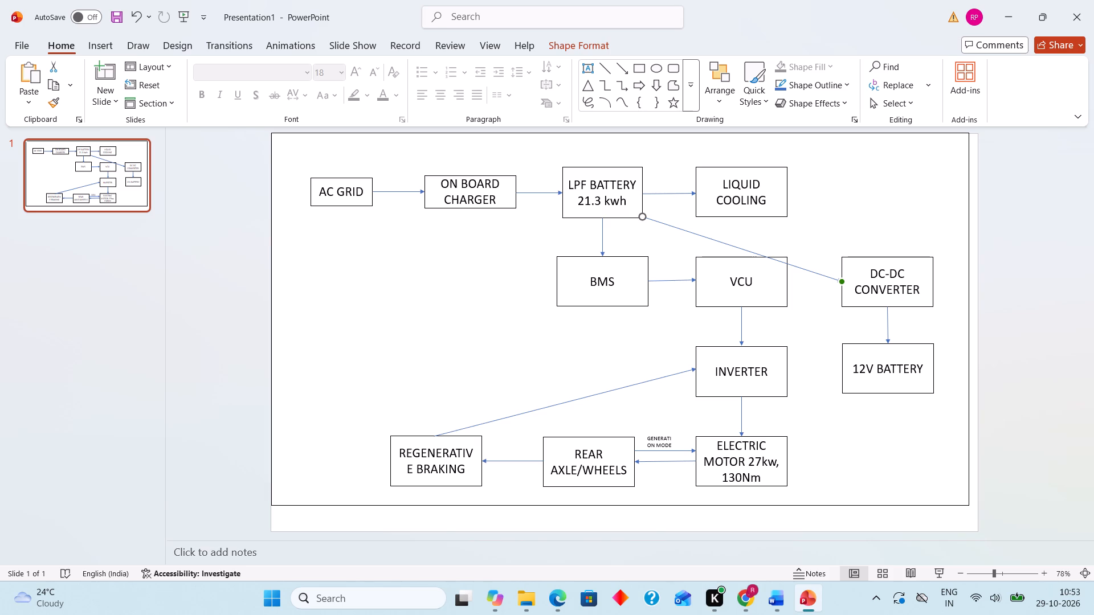
Narrow the VCU box from its right side and shift the INVERTER box left so it is centred beneath it.
left_click(738, 266)
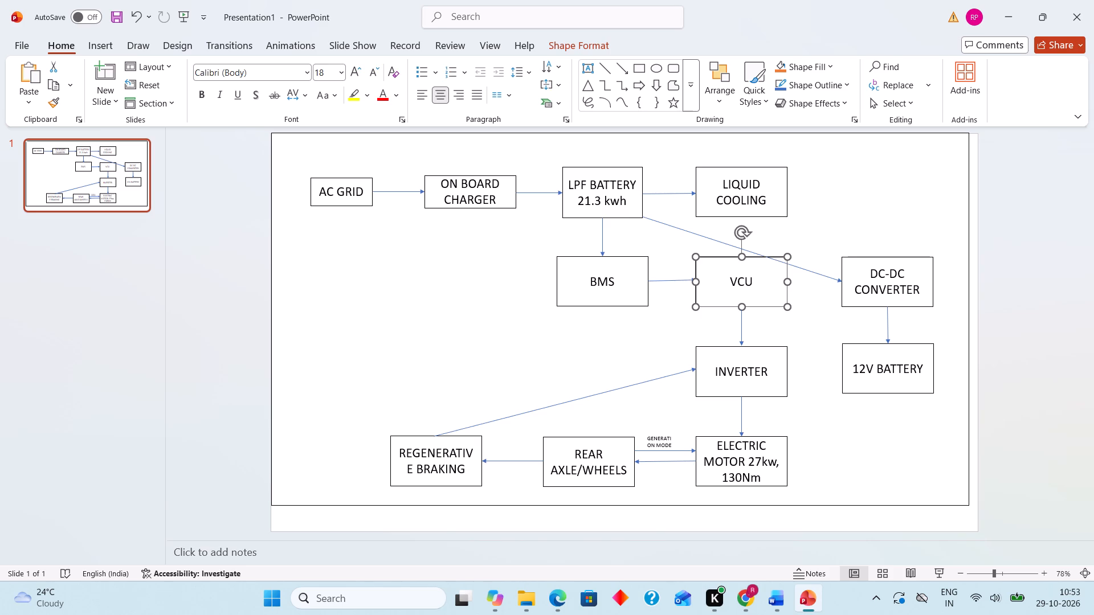
left_click_drag(787, 281, 764, 282)
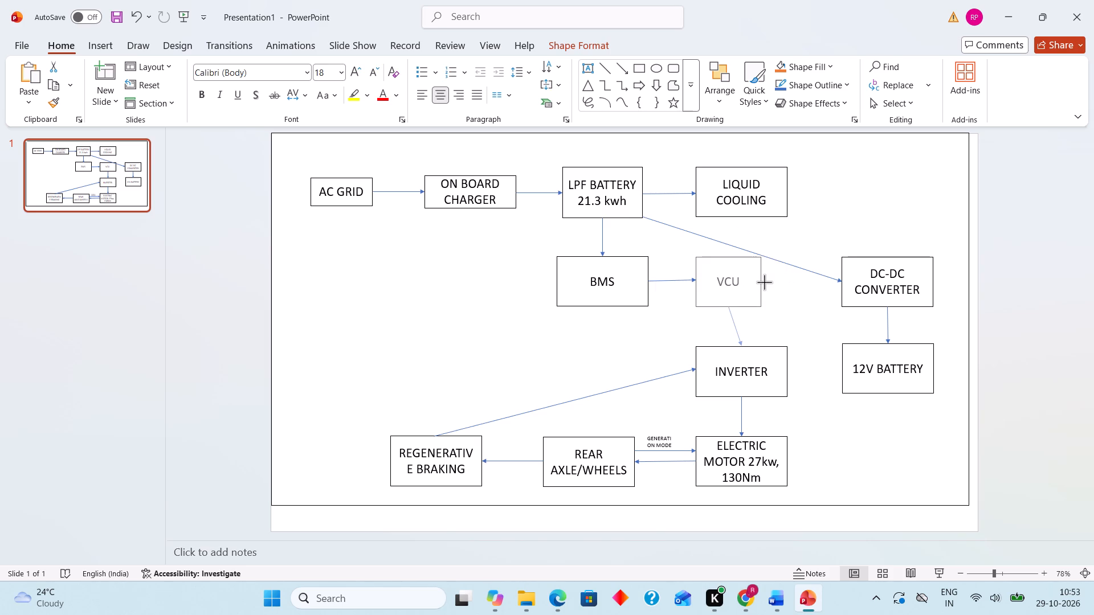
left_click_drag(764, 282, 750, 285)
left_click_drag(750, 285, 750, 286)
left_click_drag(758, 349, 748, 350)
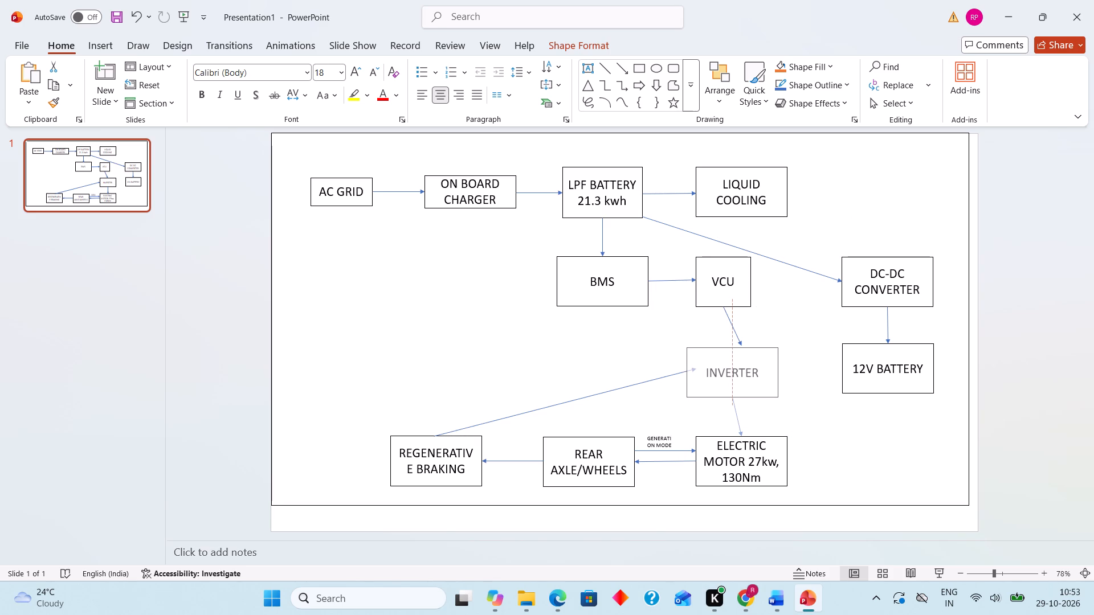
left_click_drag(748, 350, 738, 350)
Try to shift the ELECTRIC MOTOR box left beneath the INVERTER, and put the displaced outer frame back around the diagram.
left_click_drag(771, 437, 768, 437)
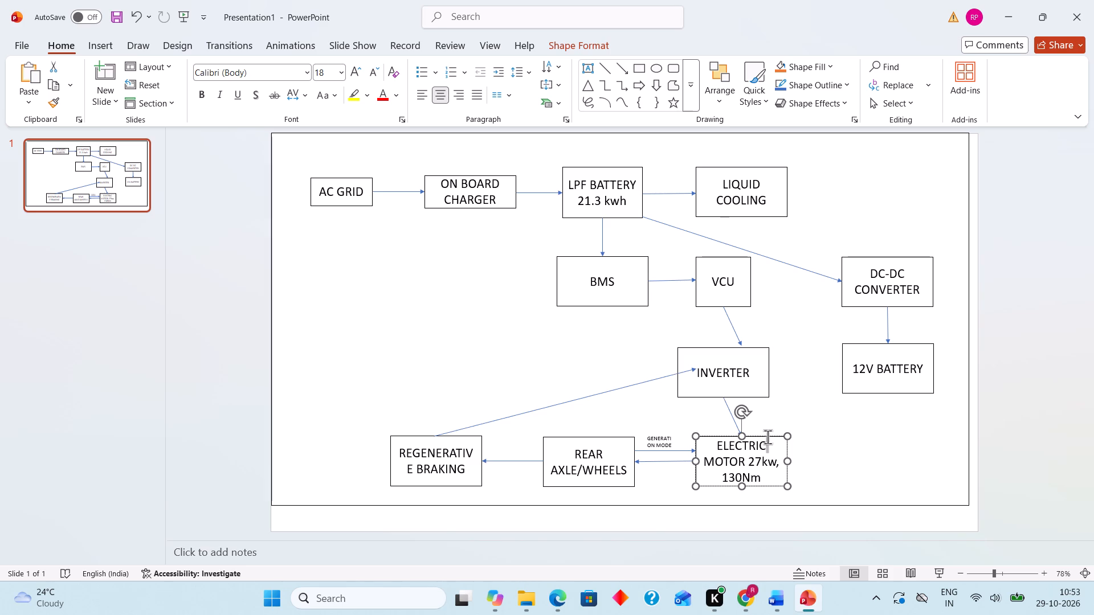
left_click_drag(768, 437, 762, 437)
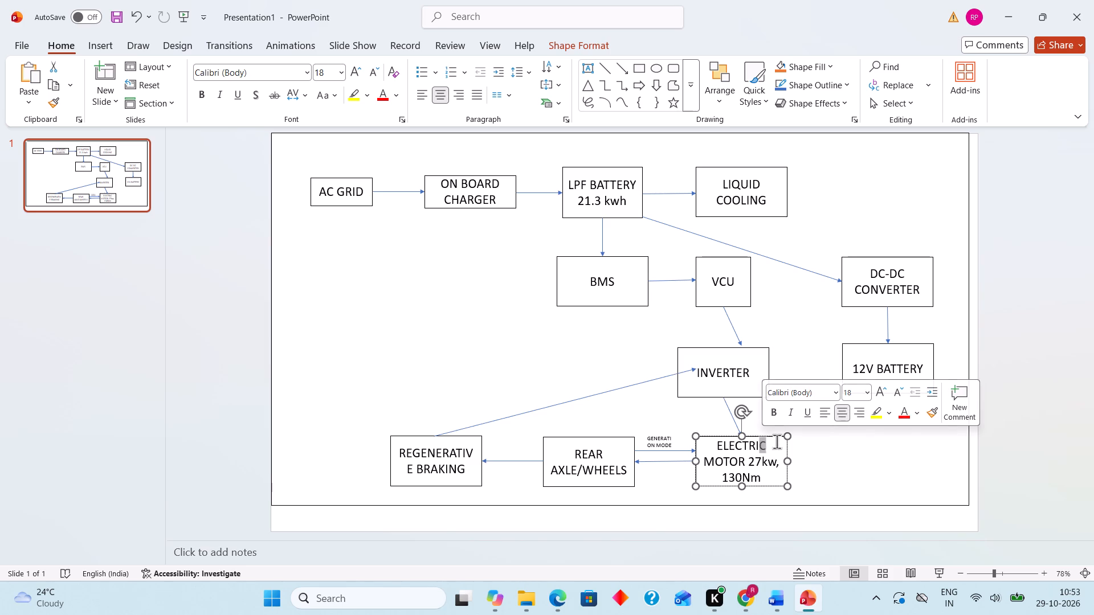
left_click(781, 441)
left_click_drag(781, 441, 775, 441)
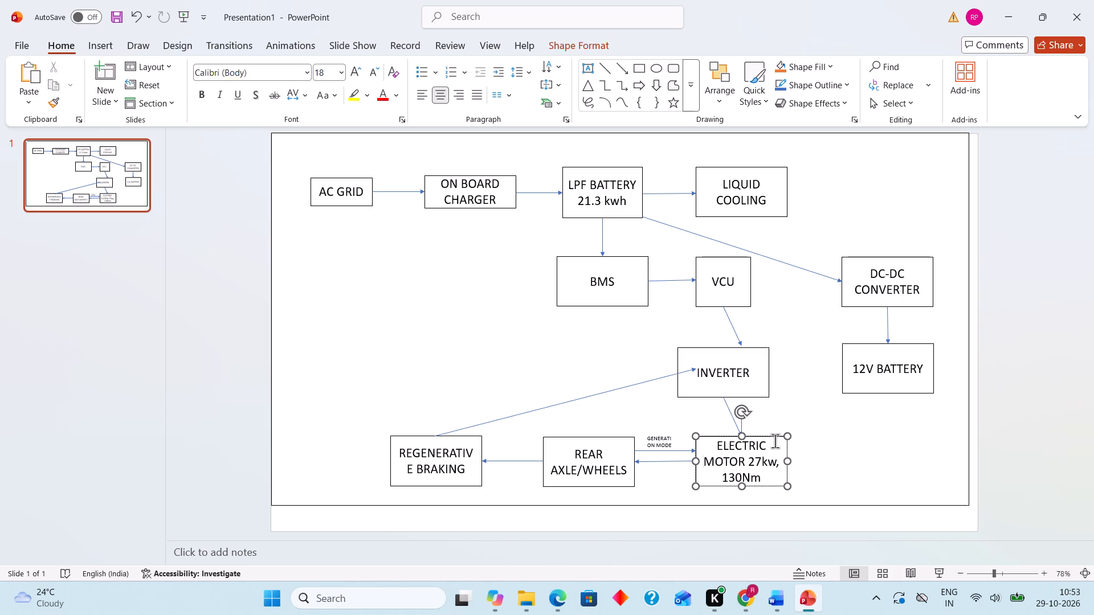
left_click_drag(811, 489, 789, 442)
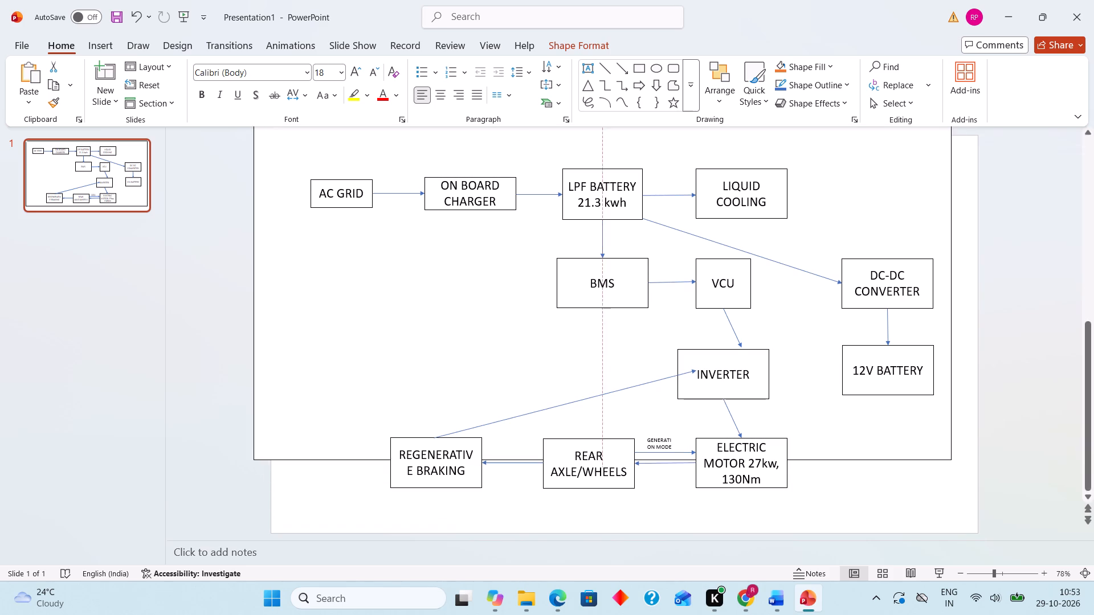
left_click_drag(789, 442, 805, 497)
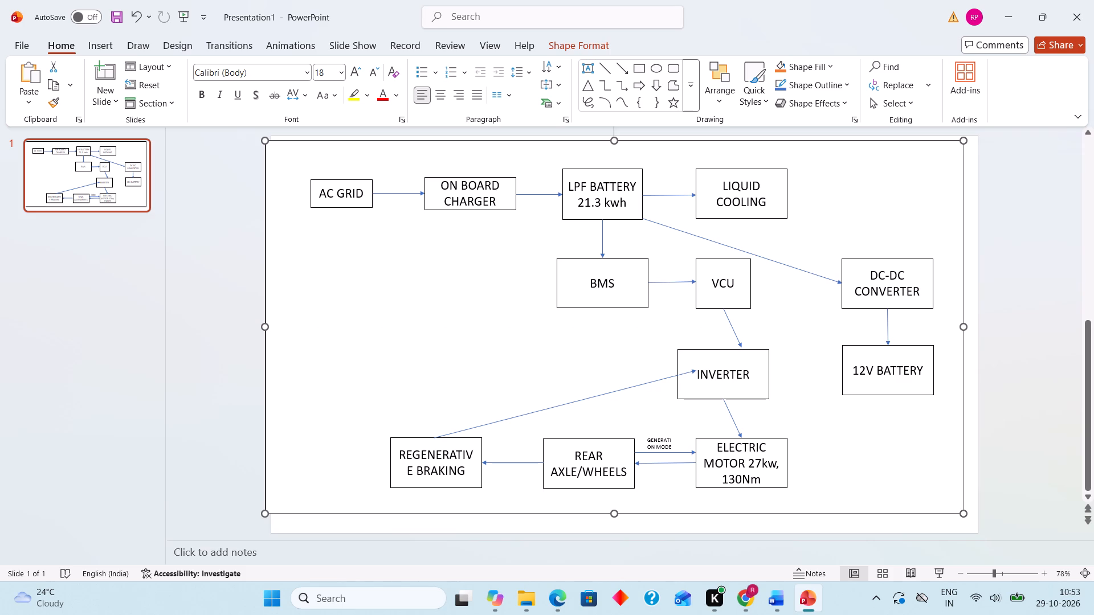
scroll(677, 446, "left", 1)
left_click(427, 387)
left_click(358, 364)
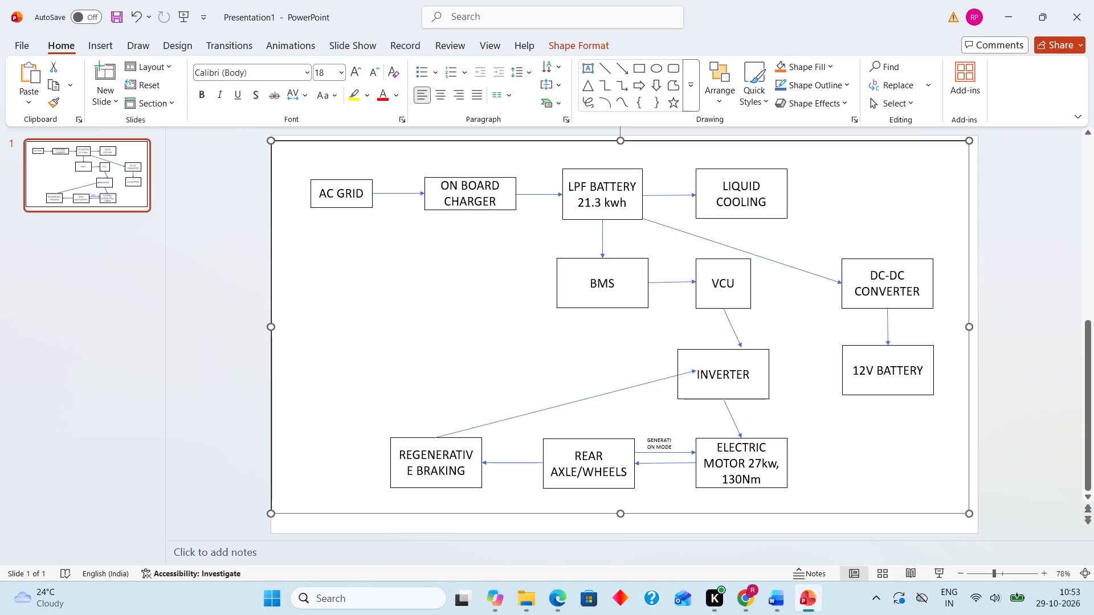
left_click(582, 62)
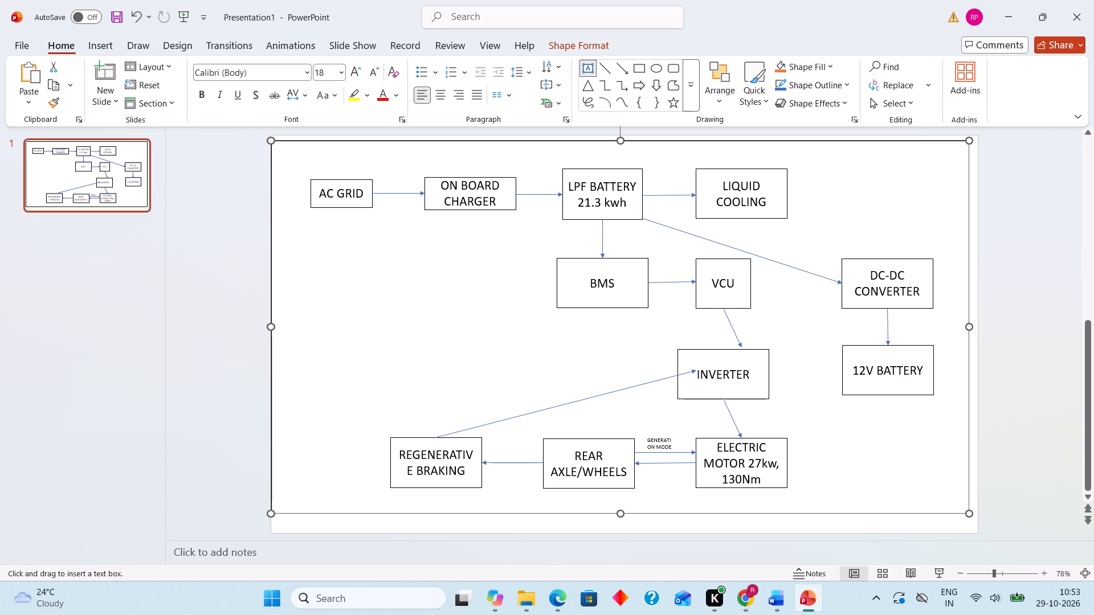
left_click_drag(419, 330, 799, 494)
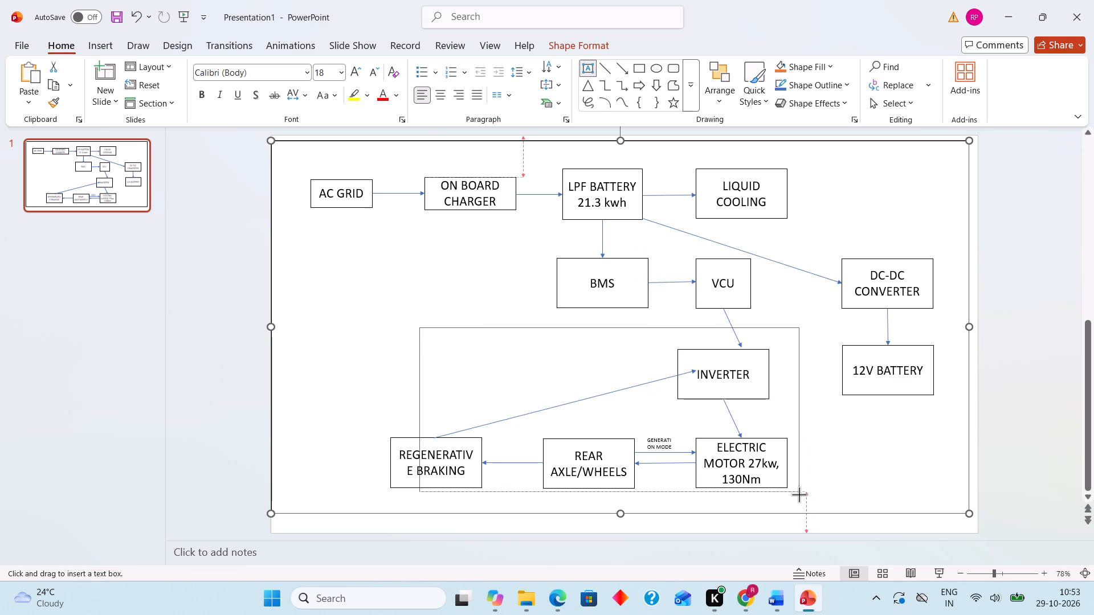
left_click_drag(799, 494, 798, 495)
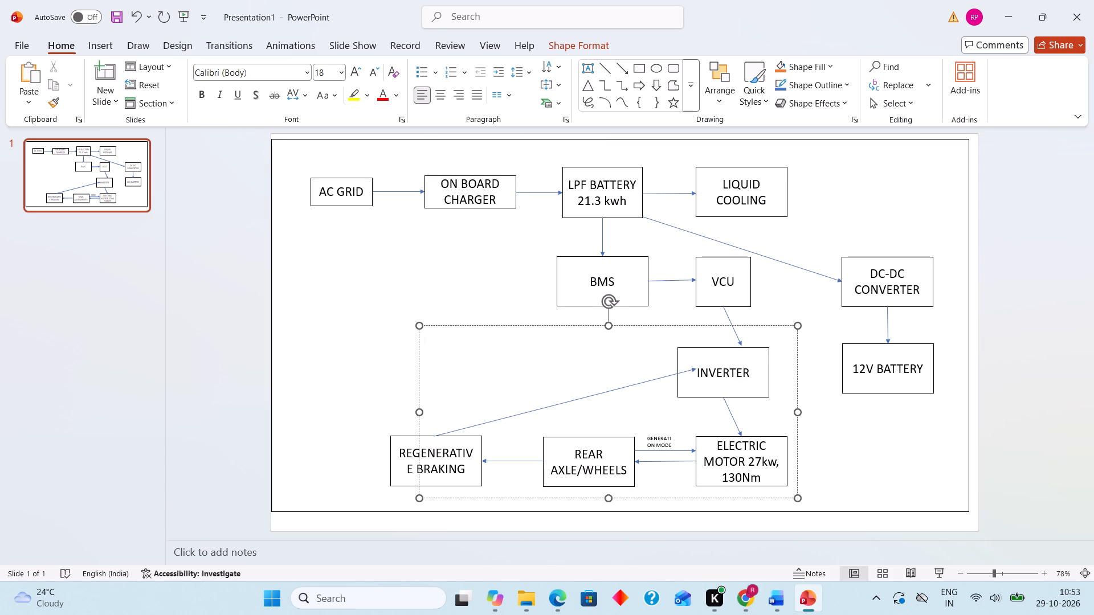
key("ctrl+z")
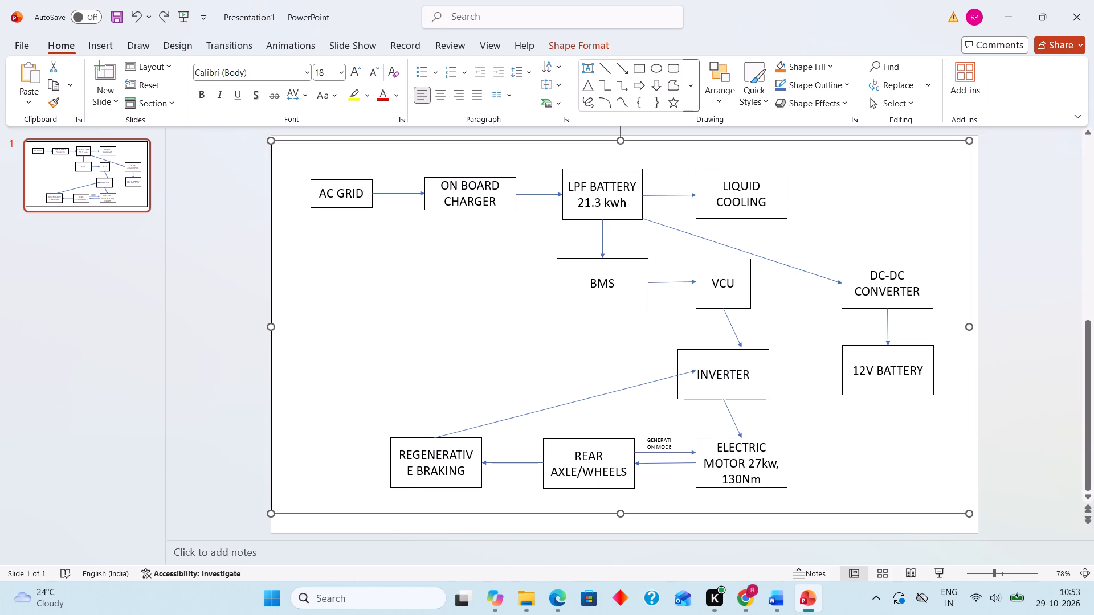
Attach the head of the REGENERATIVE BRAKING arrow to the left edge of the INVERTER box.
left_click(636, 387)
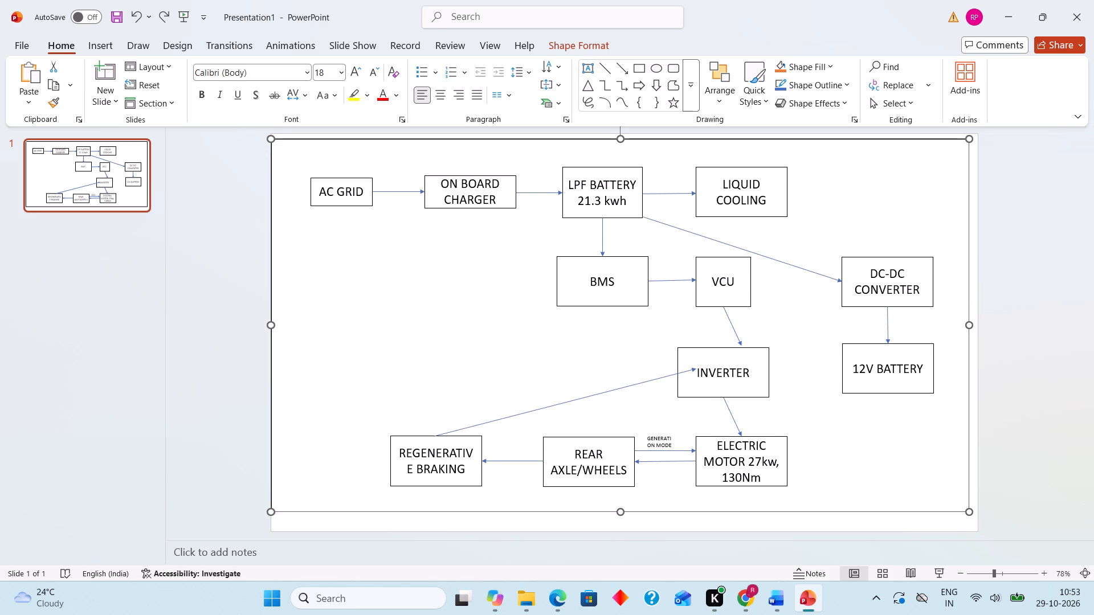
left_click_drag(695, 368, 673, 372)
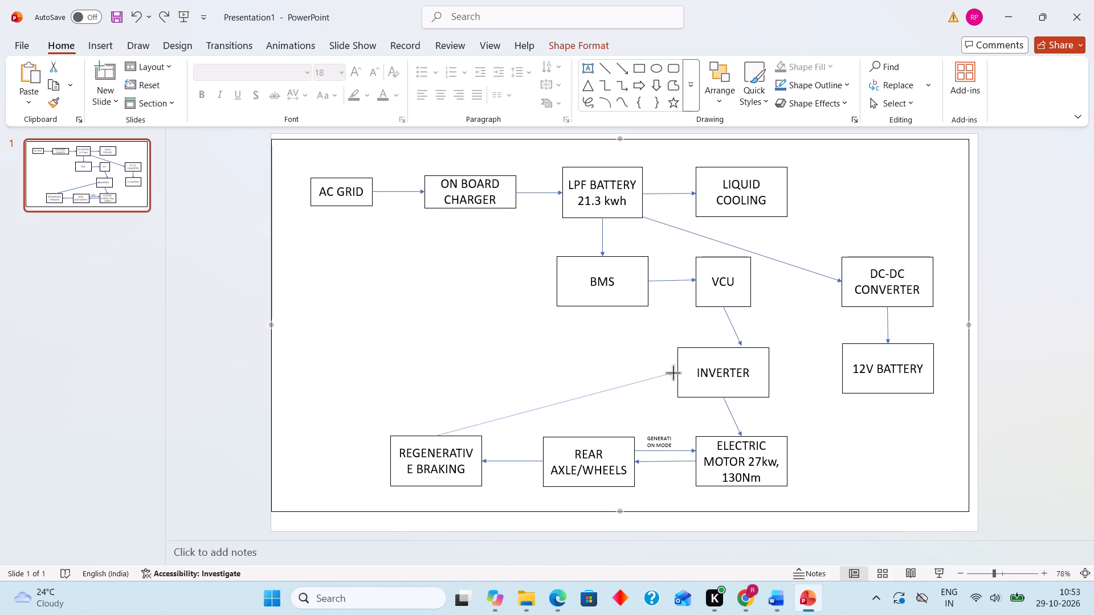
left_click_drag(673, 372, 679, 372)
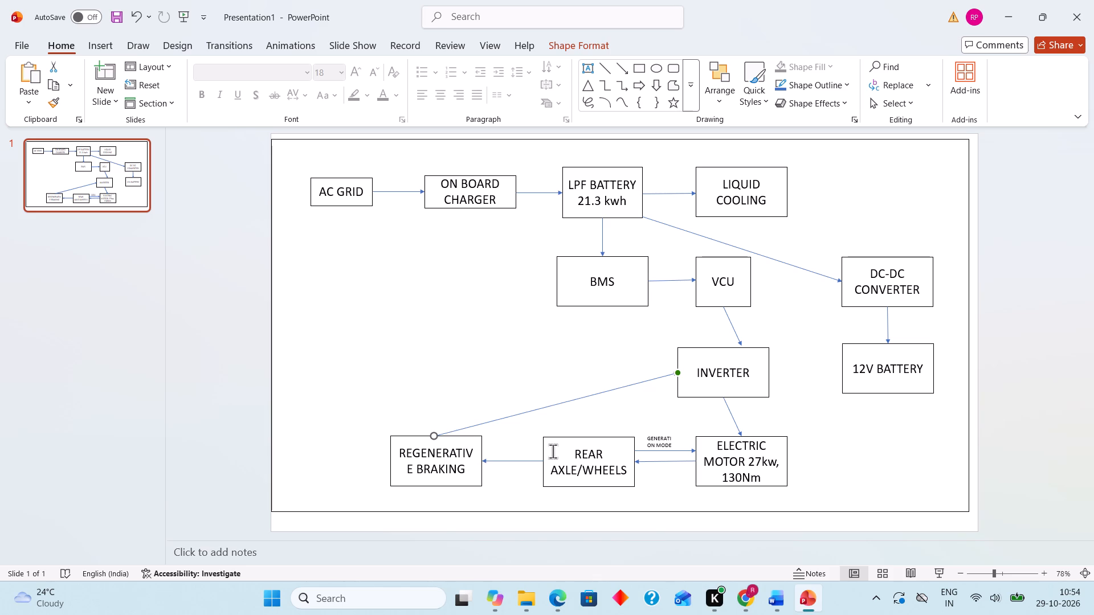
Move the REAR AXLE/WHEELS box slightly left and shorten its arrow to REGENERATIVE BRAKING to start at the box's edge.
left_click_drag(550, 440, 531, 440)
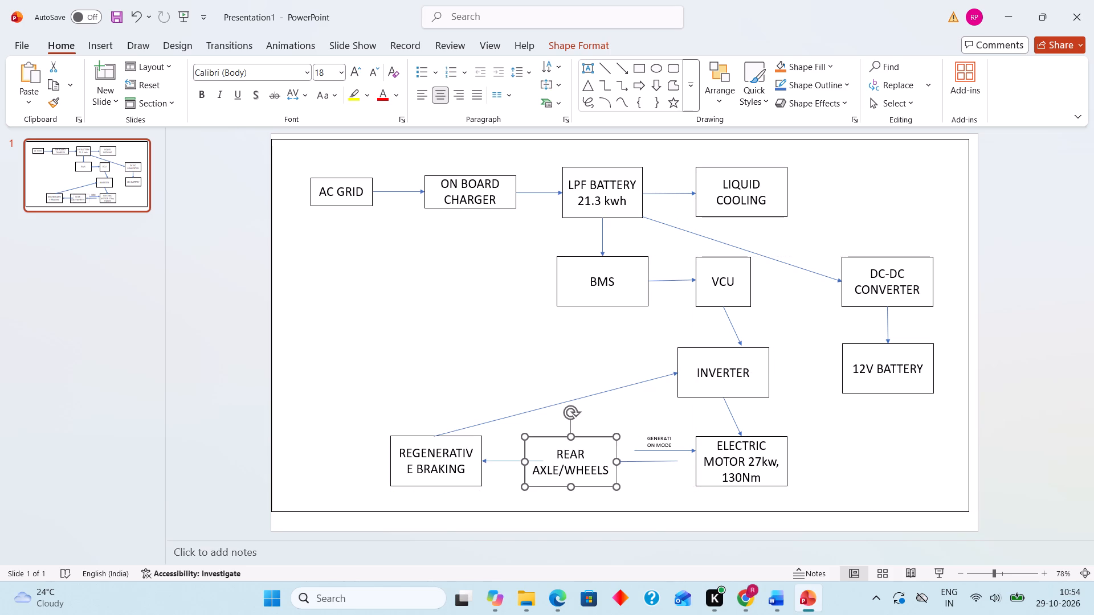
left_click(540, 461)
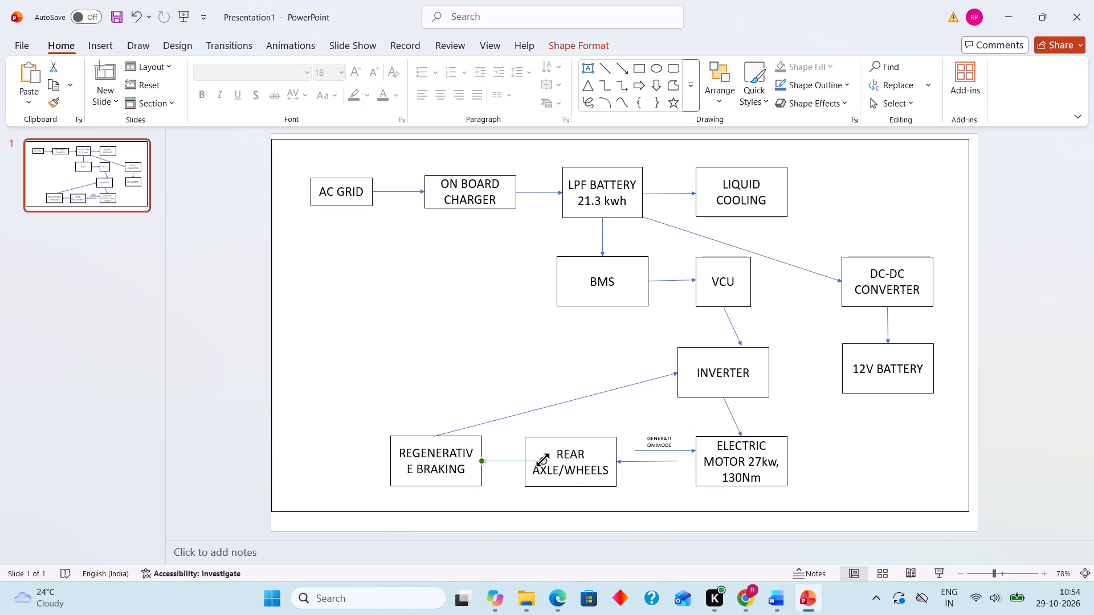
left_click_drag(542, 460, 522, 460)
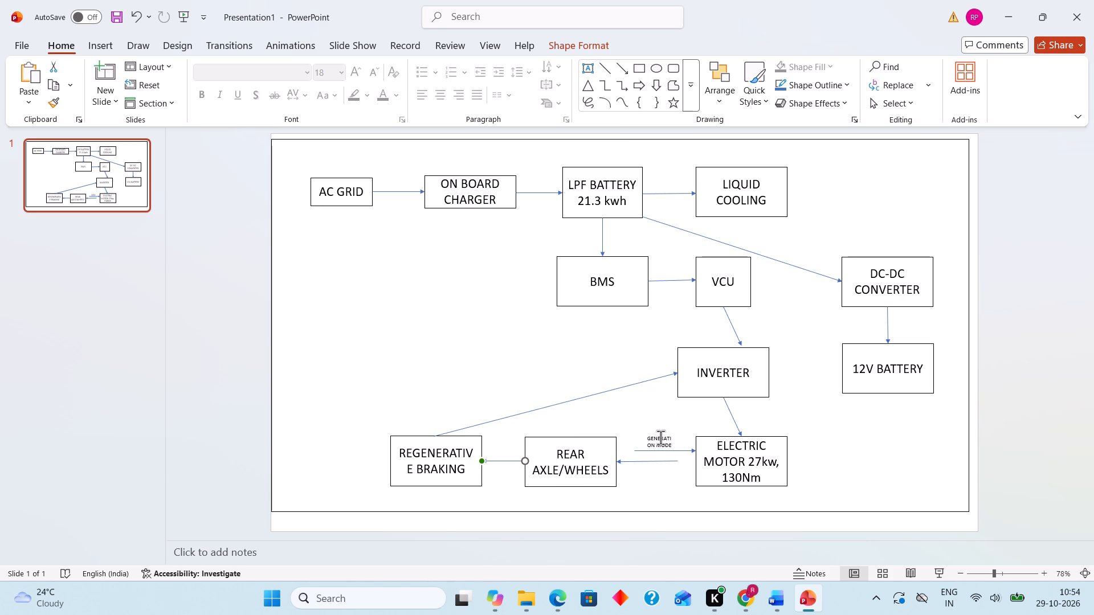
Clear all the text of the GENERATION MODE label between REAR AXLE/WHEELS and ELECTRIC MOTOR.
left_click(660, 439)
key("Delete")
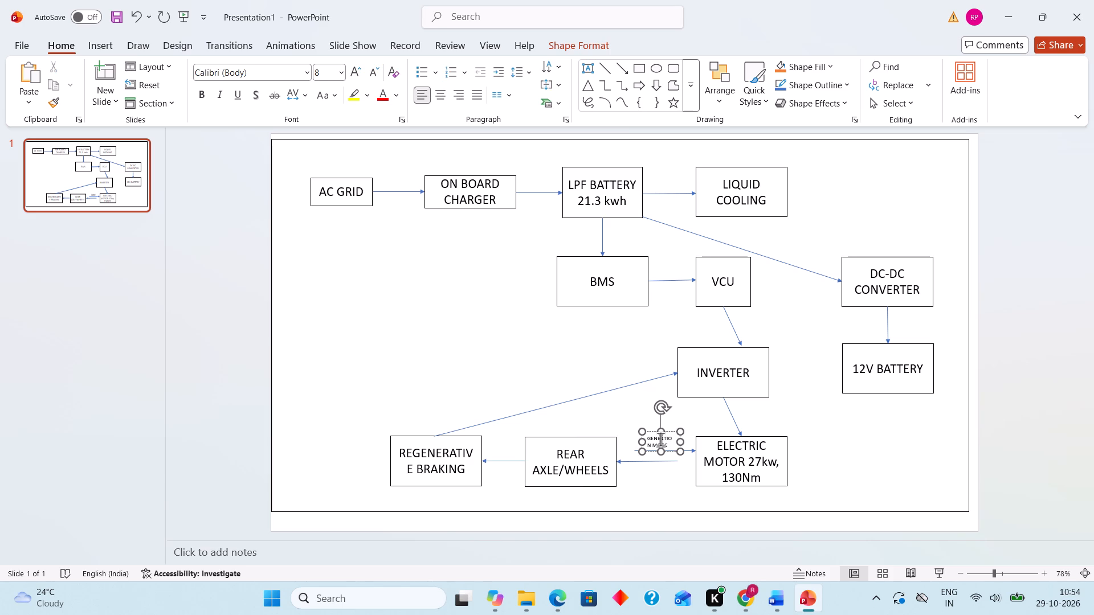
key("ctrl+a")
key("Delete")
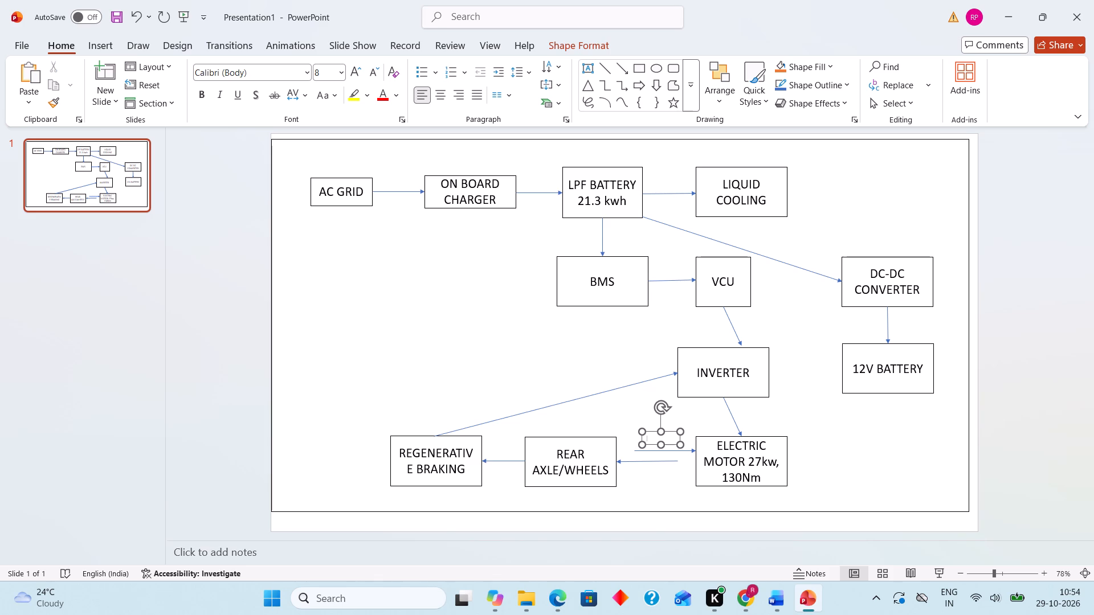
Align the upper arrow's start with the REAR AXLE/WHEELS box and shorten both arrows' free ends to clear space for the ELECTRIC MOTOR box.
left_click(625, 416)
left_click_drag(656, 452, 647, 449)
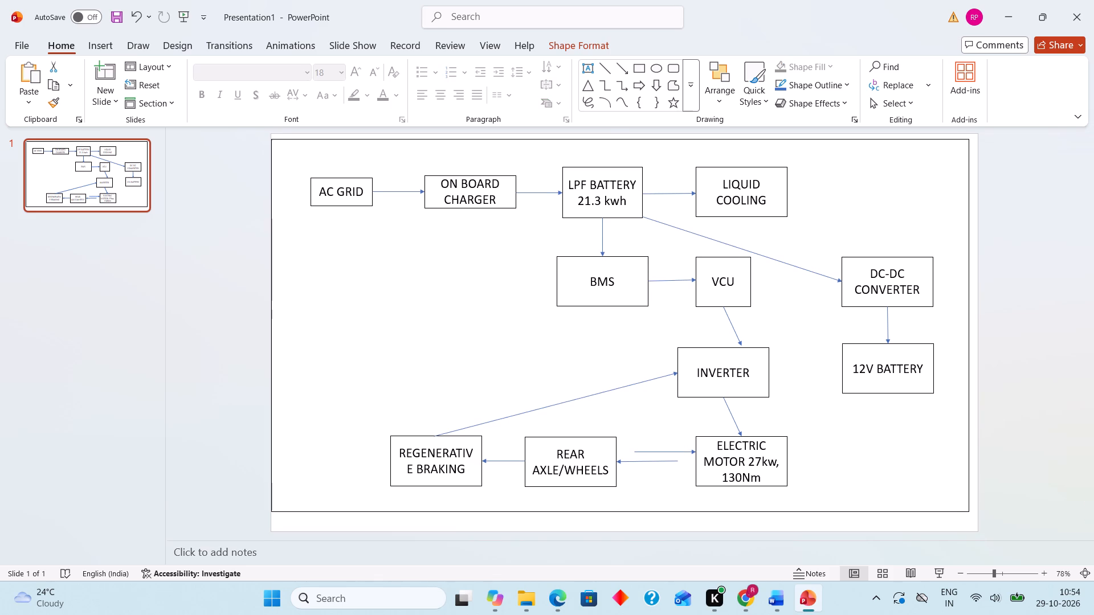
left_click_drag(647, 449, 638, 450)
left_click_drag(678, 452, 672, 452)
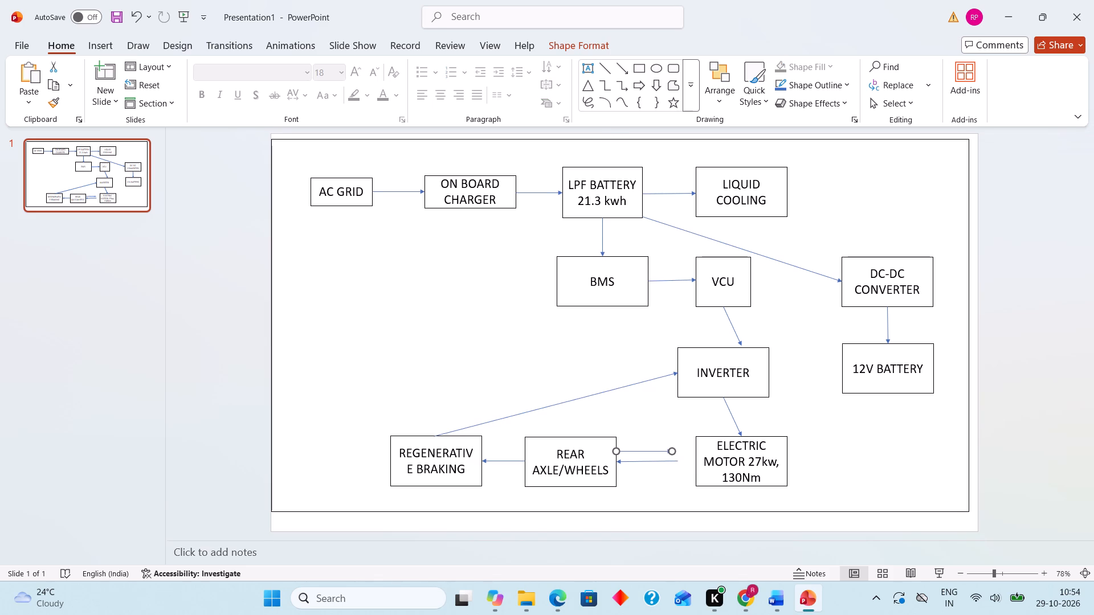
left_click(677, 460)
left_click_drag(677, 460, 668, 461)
Move the ELECTRIC MOTOR box left so it sits directly beneath the INVERTER with a vertical connecting arrow.
left_click_drag(700, 439, 698, 439)
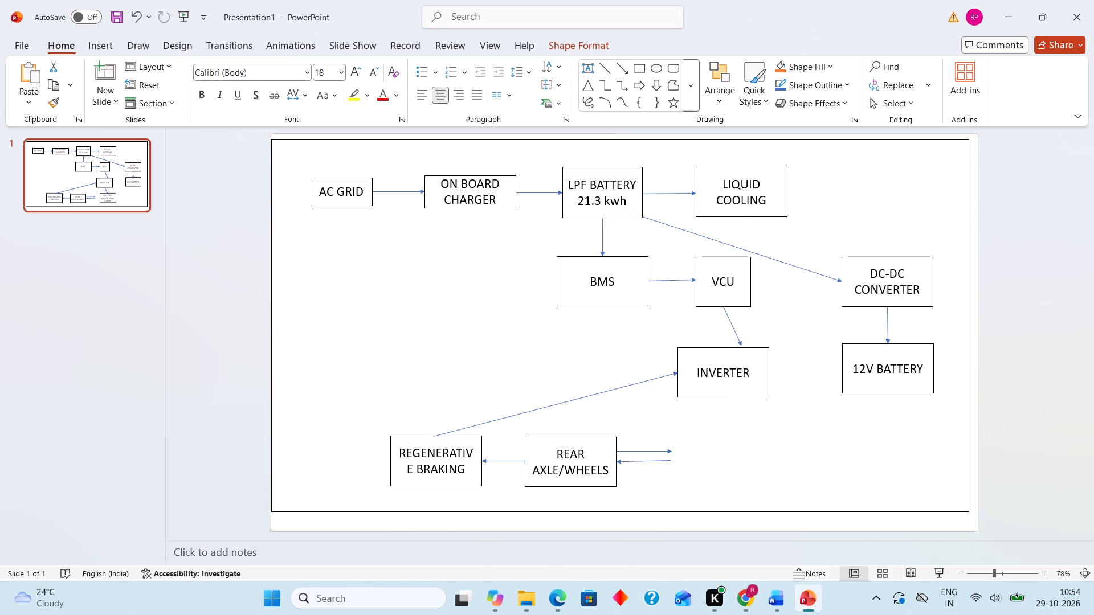
left_click_drag(698, 439, 677, 436)
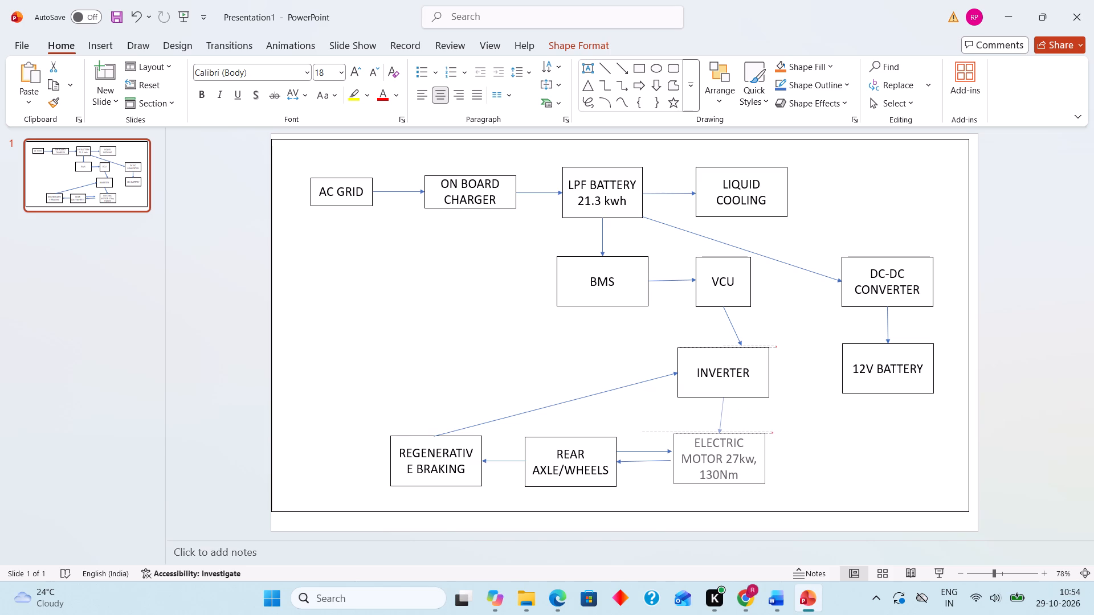
left_click_drag(677, 436, 682, 437)
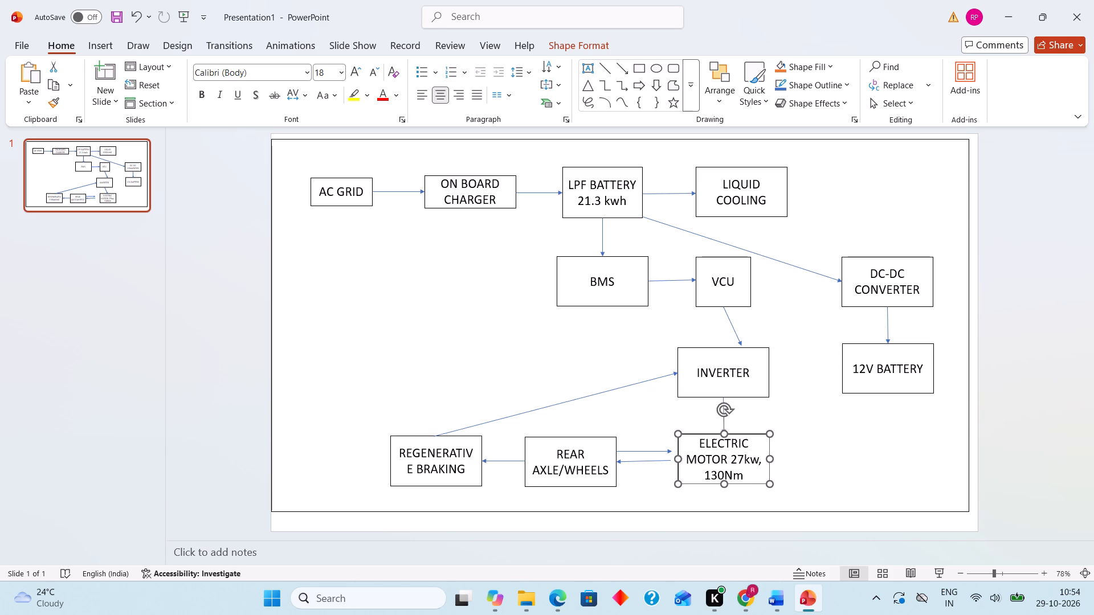
left_click(806, 415)
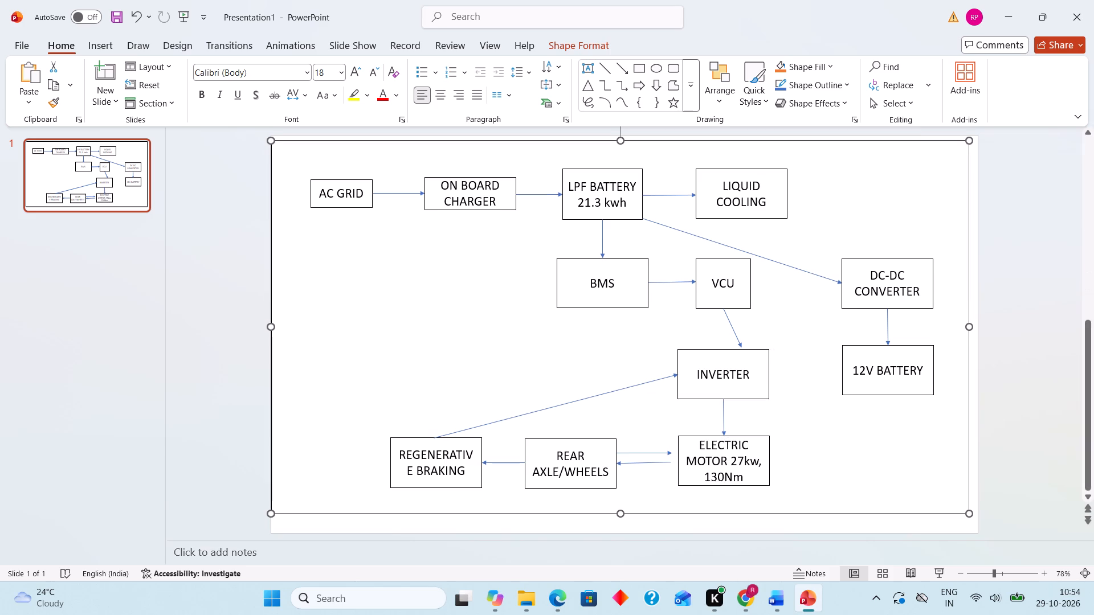
Straighten the arrow from VCU to INVERTER so it runs vertically.
left_click(741, 345)
left_click_drag(741, 345, 721, 346)
left_click(789, 337)
Extend both arrows beside REAR AXLE/WHEELS to meet the left edge of the ELECTRIC MOTOR box, levelling the lower one.
left_click(666, 450)
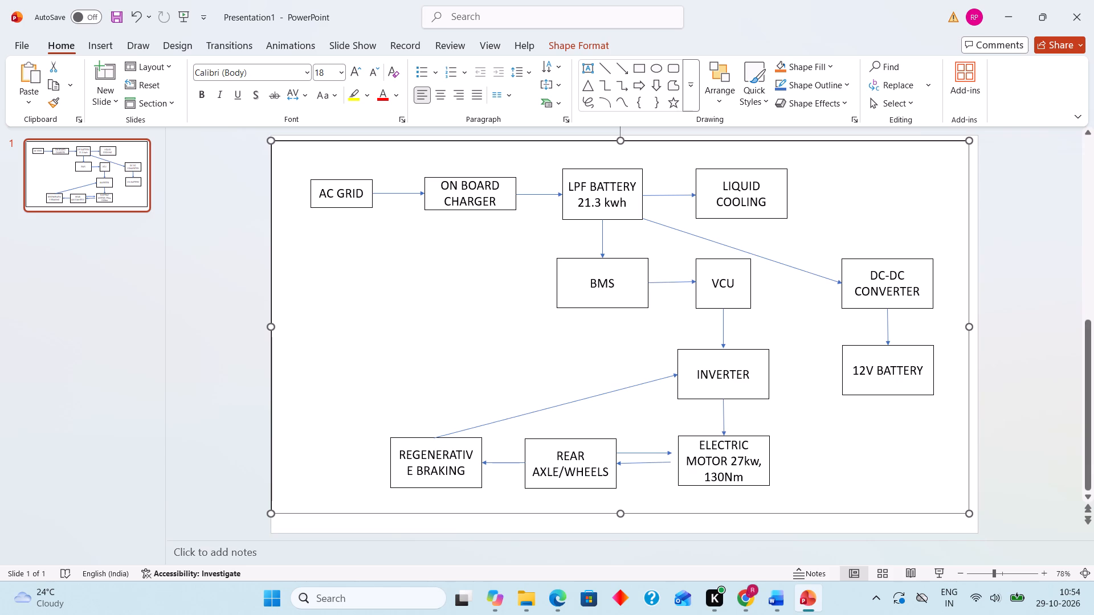
left_click(668, 453)
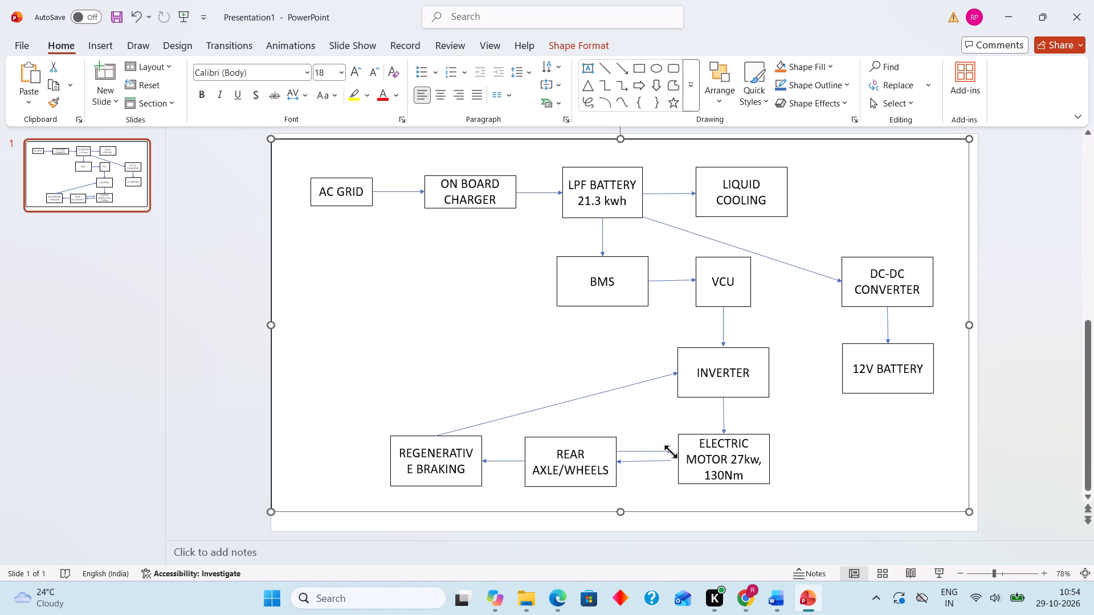
left_click_drag(671, 452, 677, 451)
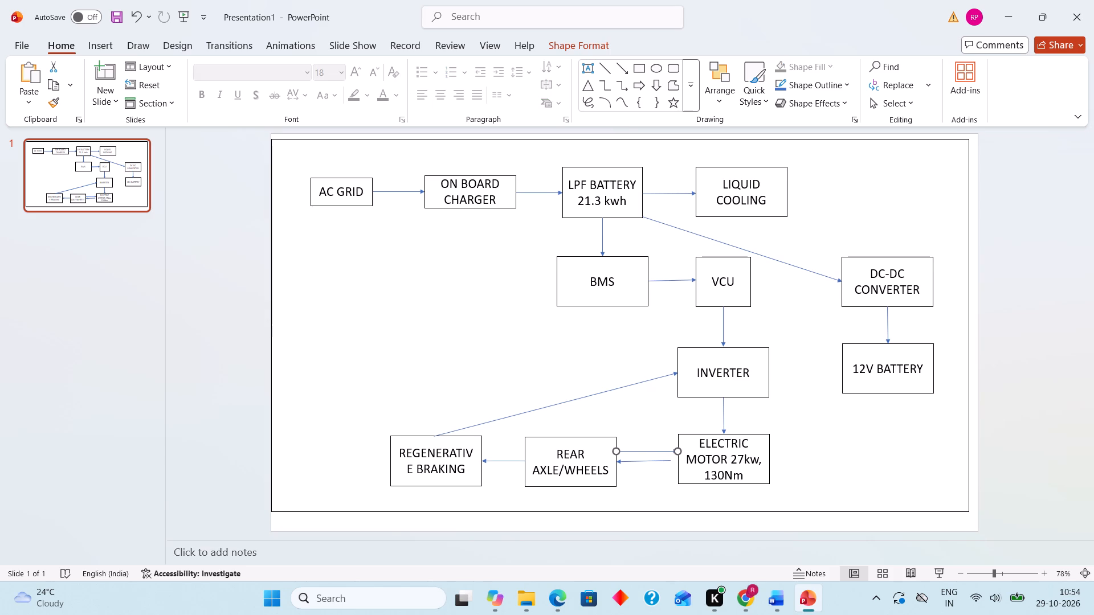
left_click(664, 459)
left_click_drag(671, 460, 677, 462)
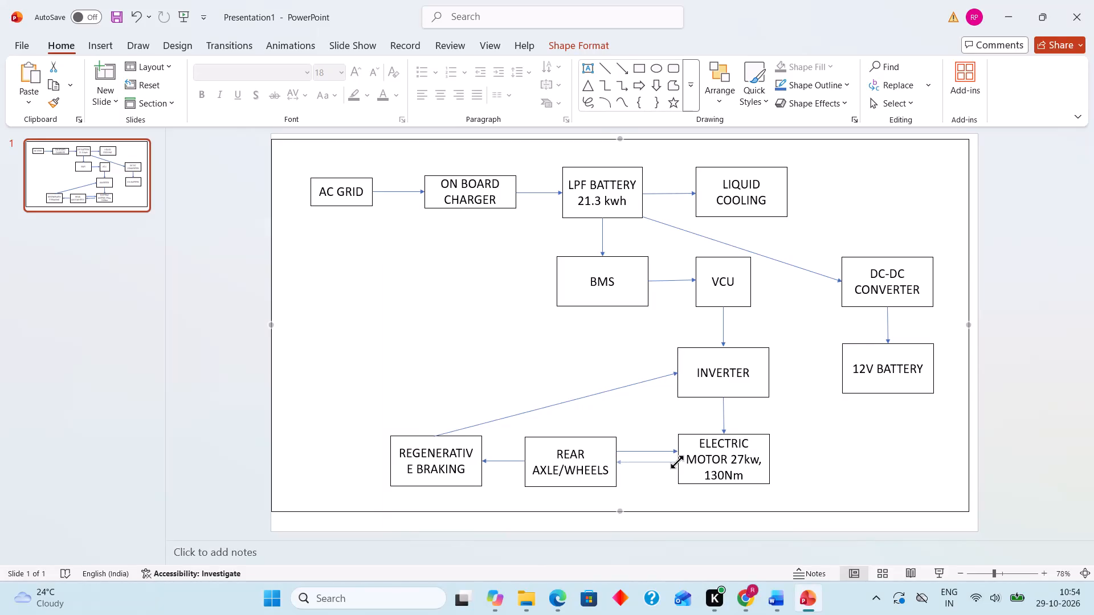
left_click(786, 431)
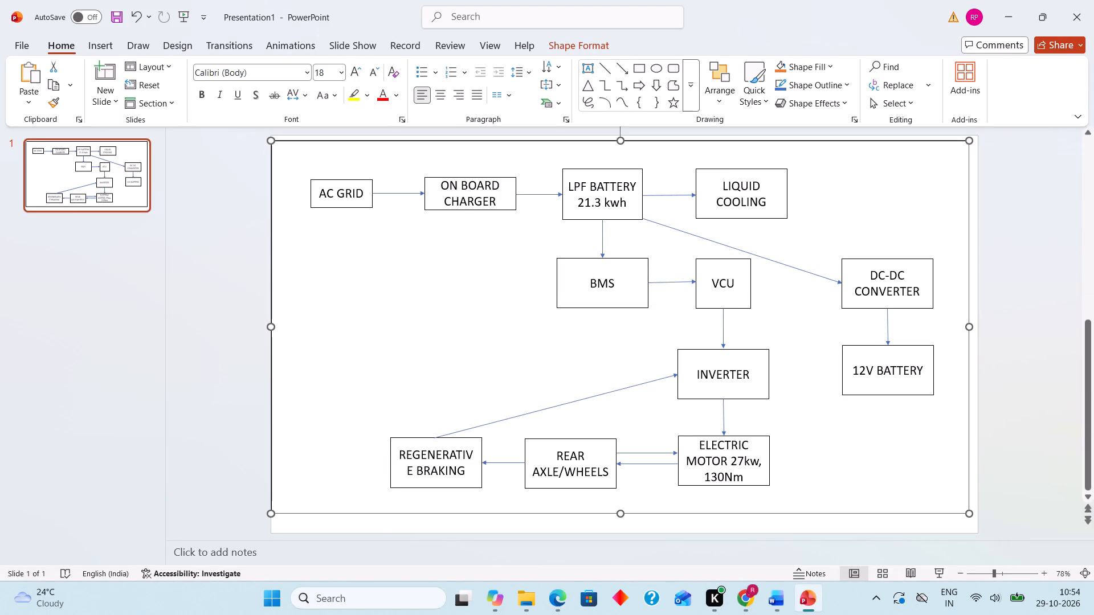
left_click(813, 417)
key("Print")
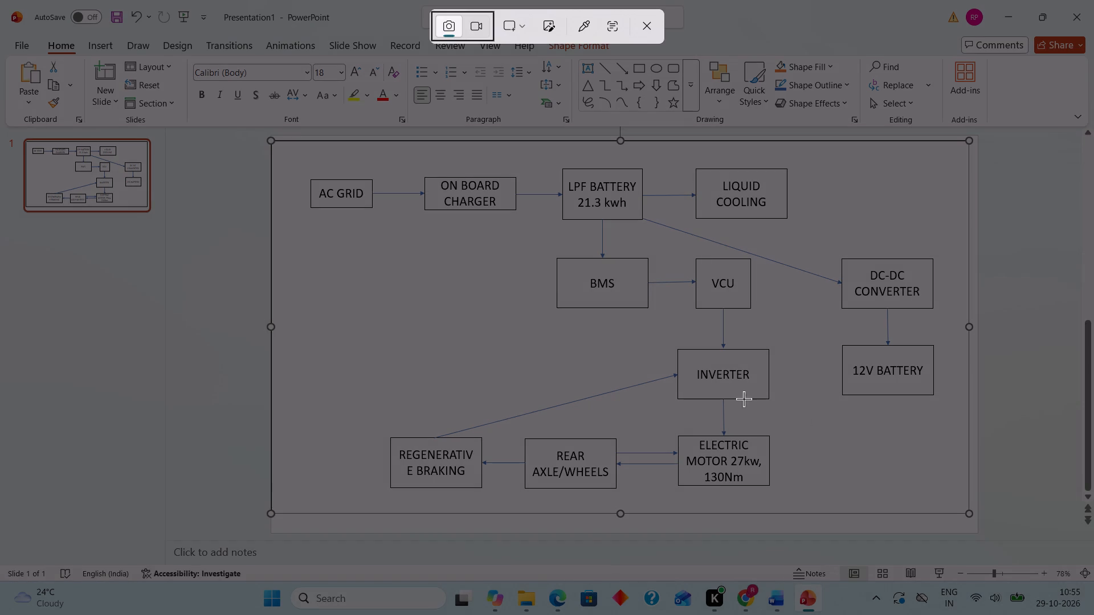
left_click_drag(273, 144, 752, 337)
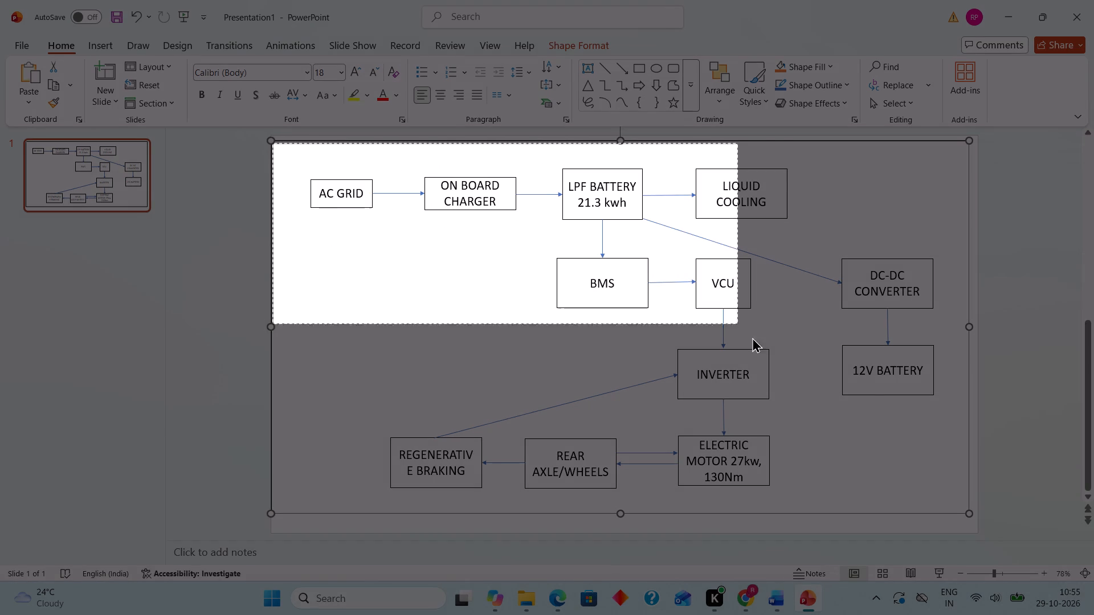
left_click_drag(752, 337, 960, 510)
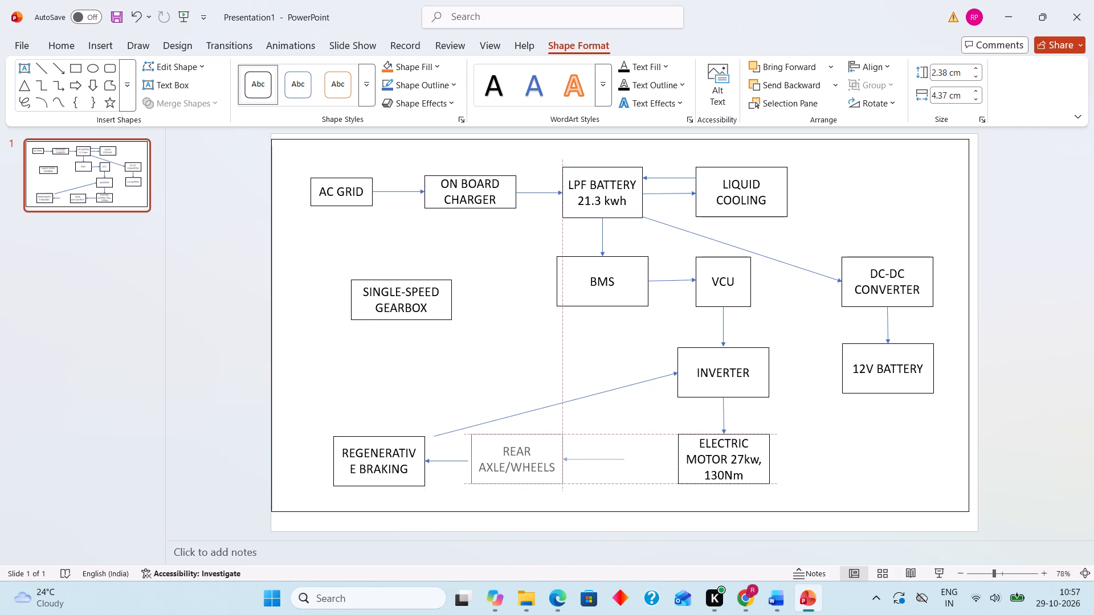
left_click_drag(473, 438, 471, 438)
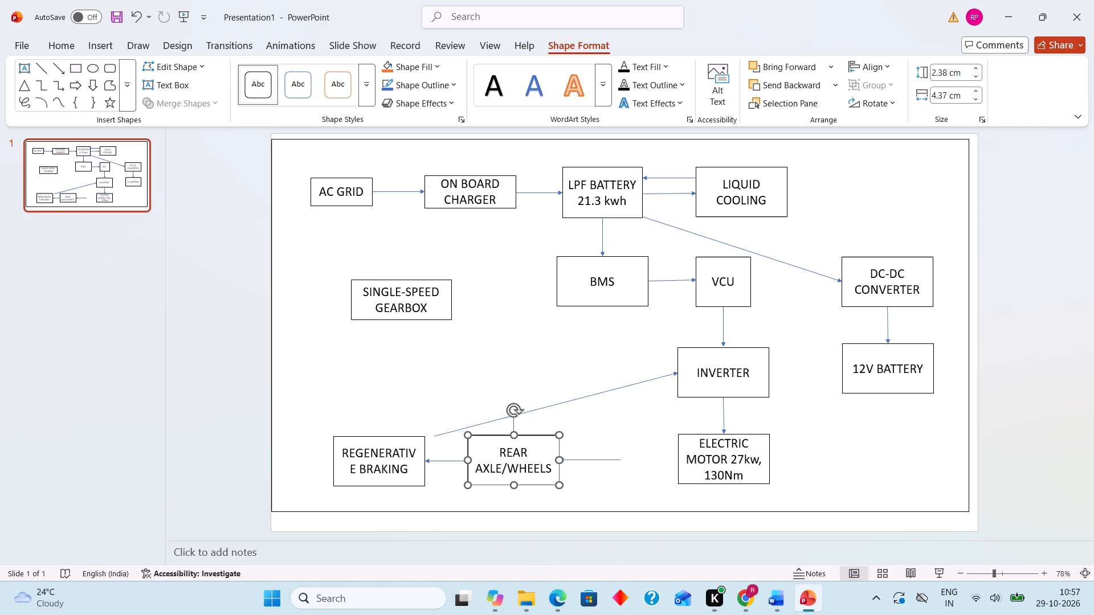
Extend the start of the INVERTER arrow back to the top edge of the moved REGENERATIVE BRAKING box.
left_click(437, 435)
left_click_drag(435, 434, 375, 430)
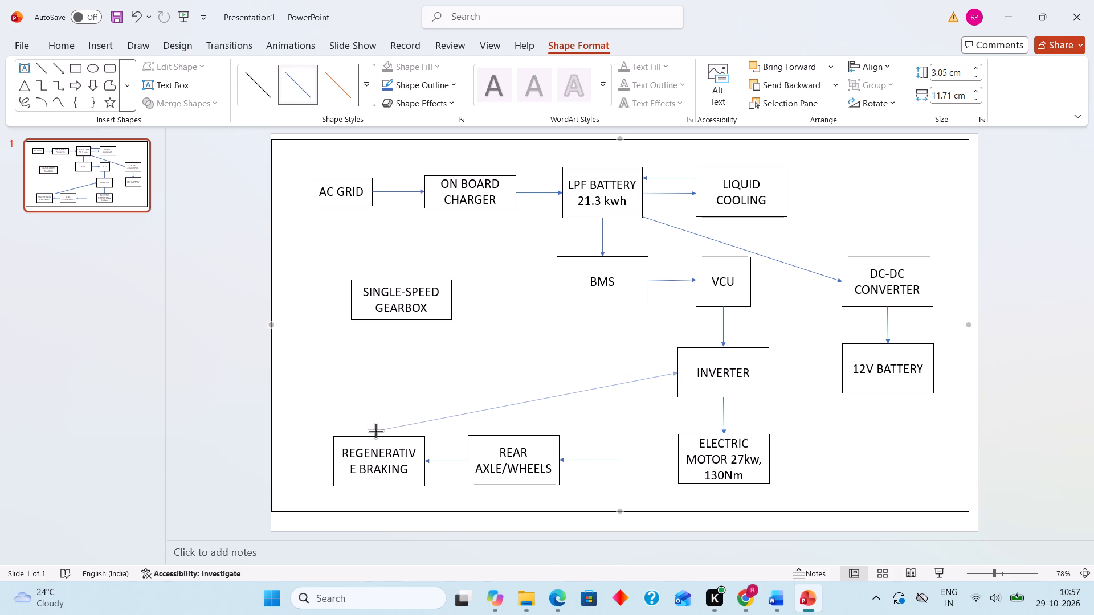
left_click_drag(375, 430, 374, 436)
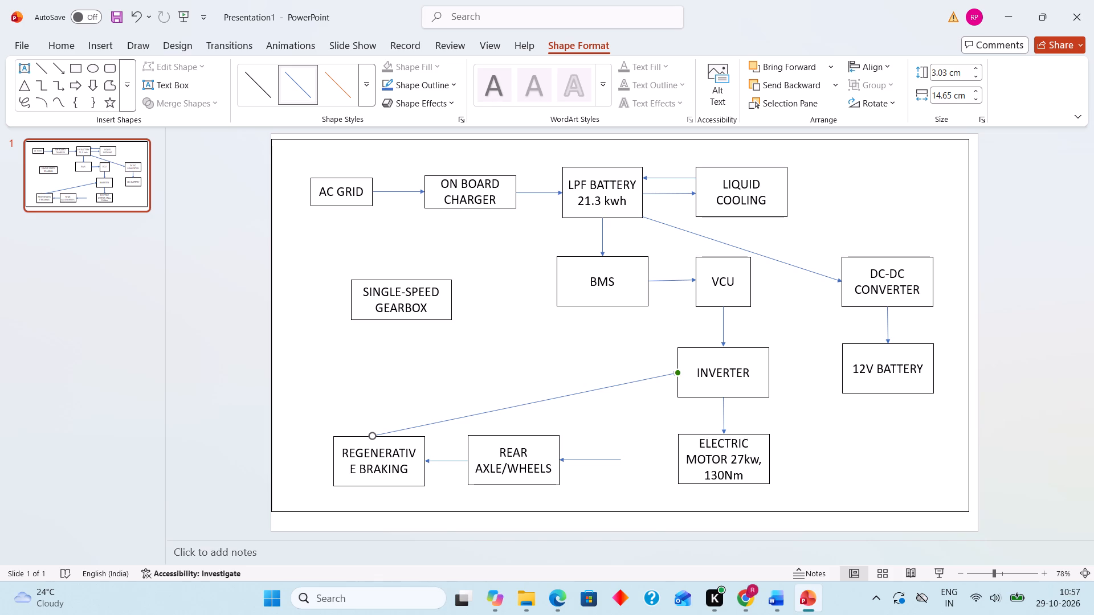
Narrow the REAR AXLE/WHEELS box to about 4.25 cm and shift it and REGENERATIVE BRAKING further left along with their incoming arrows.
left_click(557, 445)
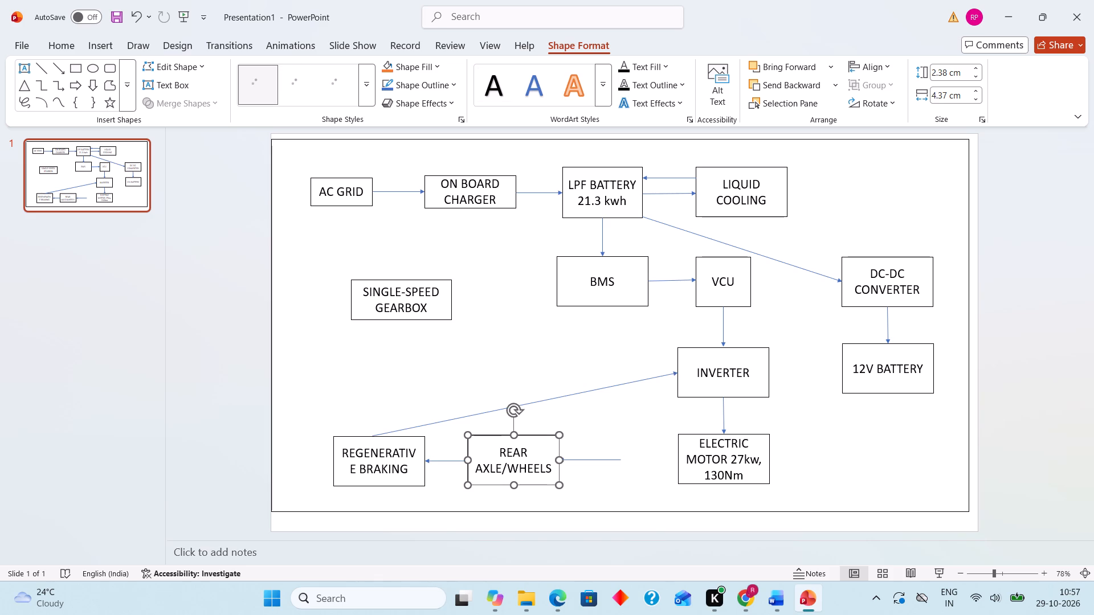
left_click(558, 459)
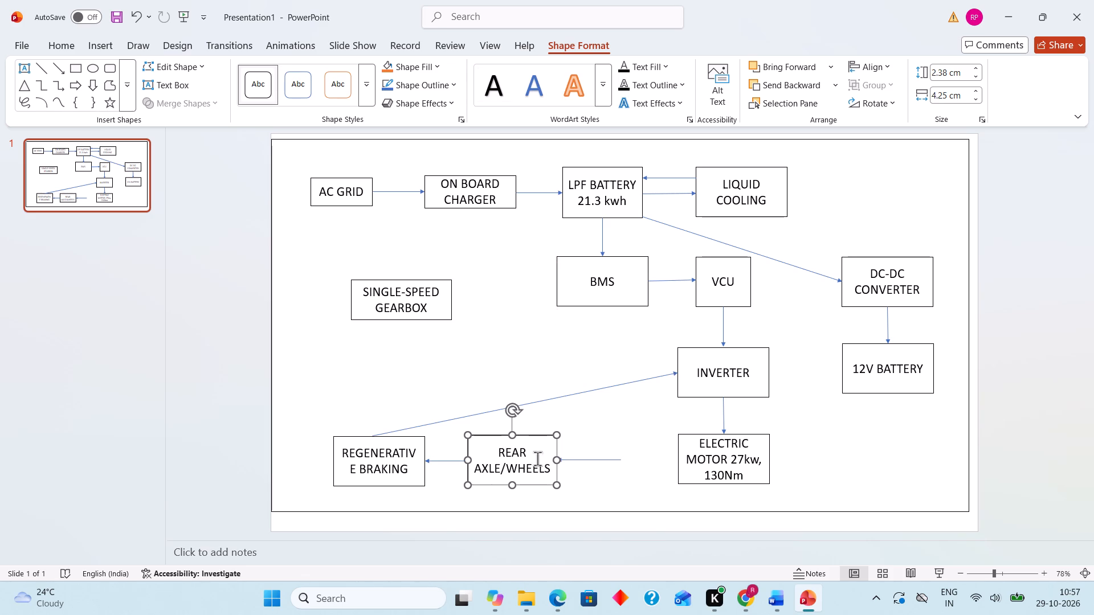
left_click_drag(350, 439, 336, 441)
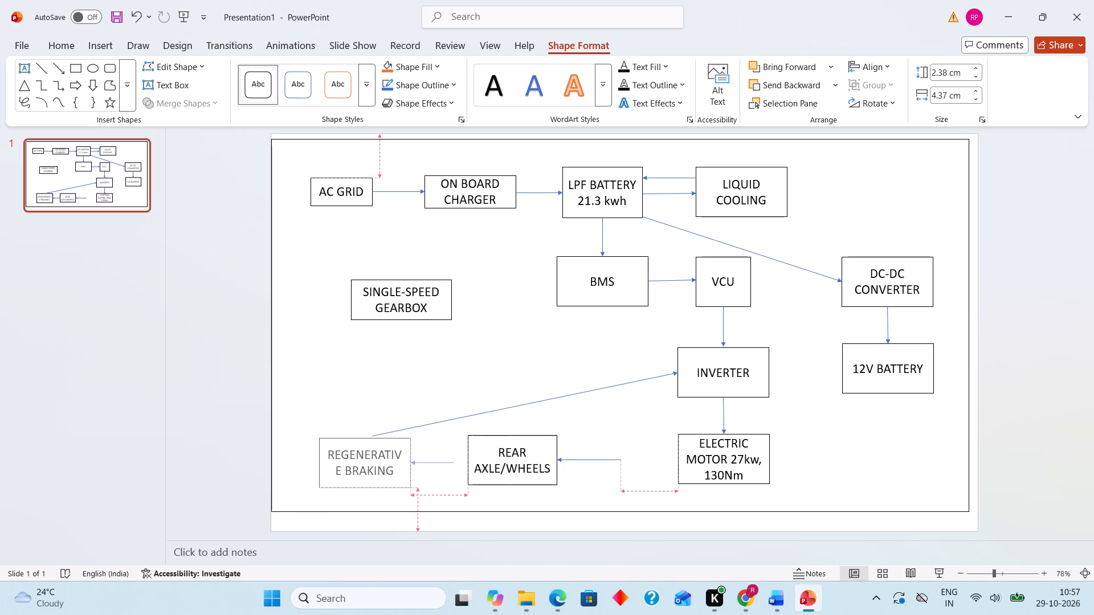
left_click_drag(336, 441, 319, 441)
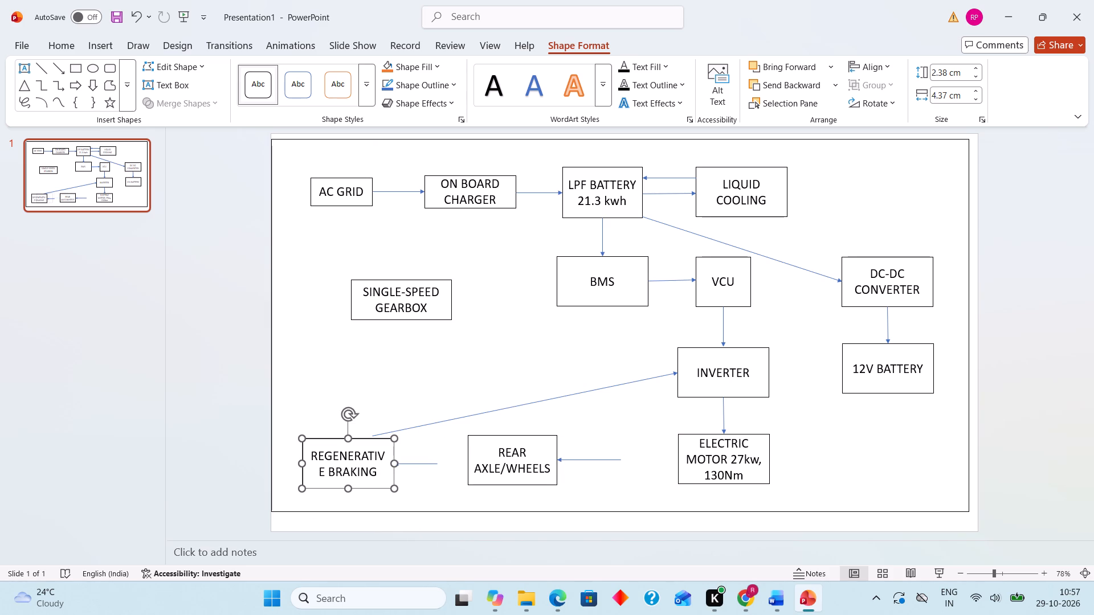
left_click_drag(471, 439, 443, 440)
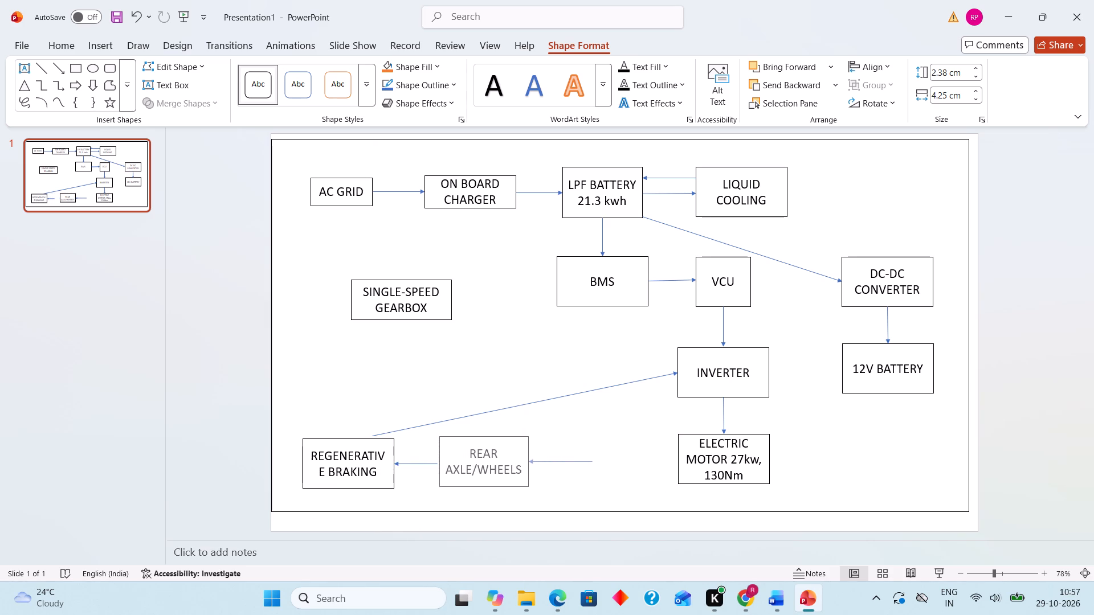
left_click_drag(443, 440, 442, 441)
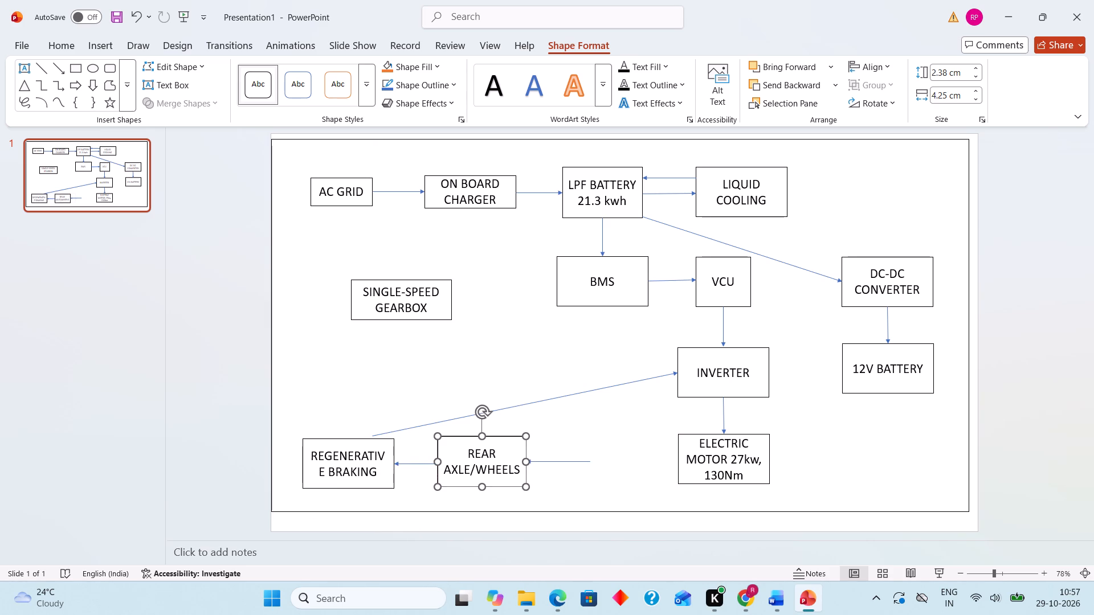
Place SINGLE-SPEED GEARBOX between REAR AXLE/WHEELS and ELECTRIC MOTOR, shortening the arrow into REAR AXLE/WHEELS to about 1.2 cm so it starts at the gearbox.
left_click_drag(447, 304, 664, 465)
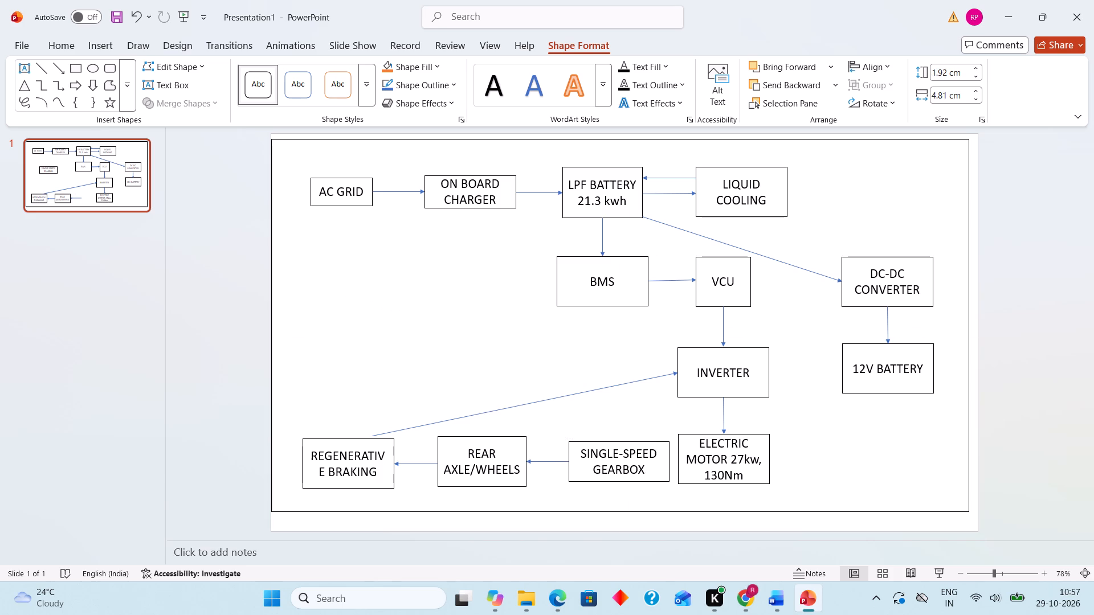
left_click_drag(664, 465, 696, 453)
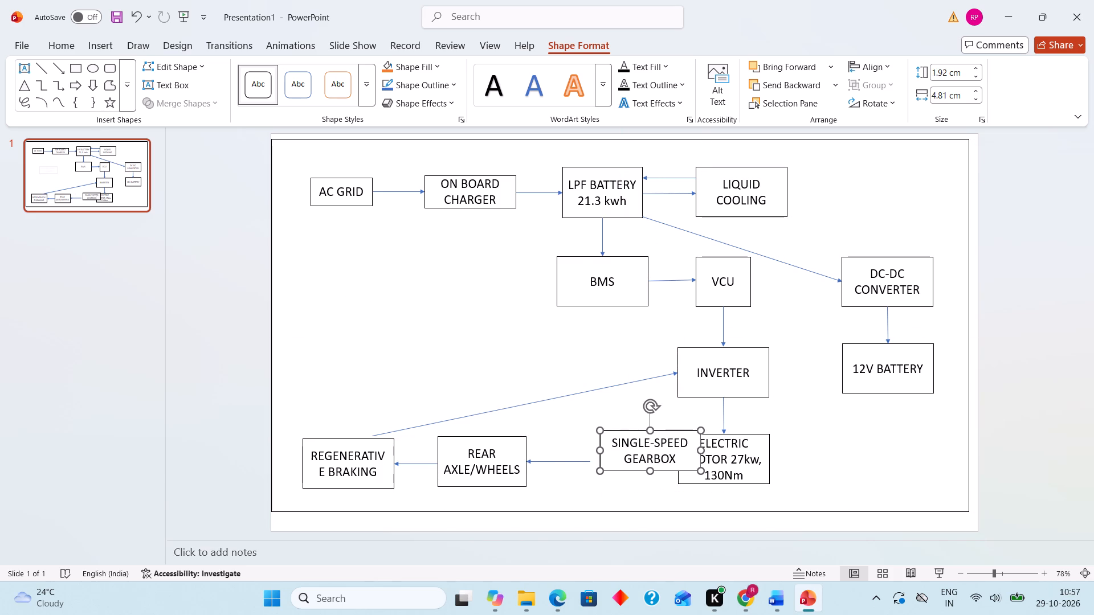
left_click(589, 461)
left_click_drag(590, 461, 573, 460)
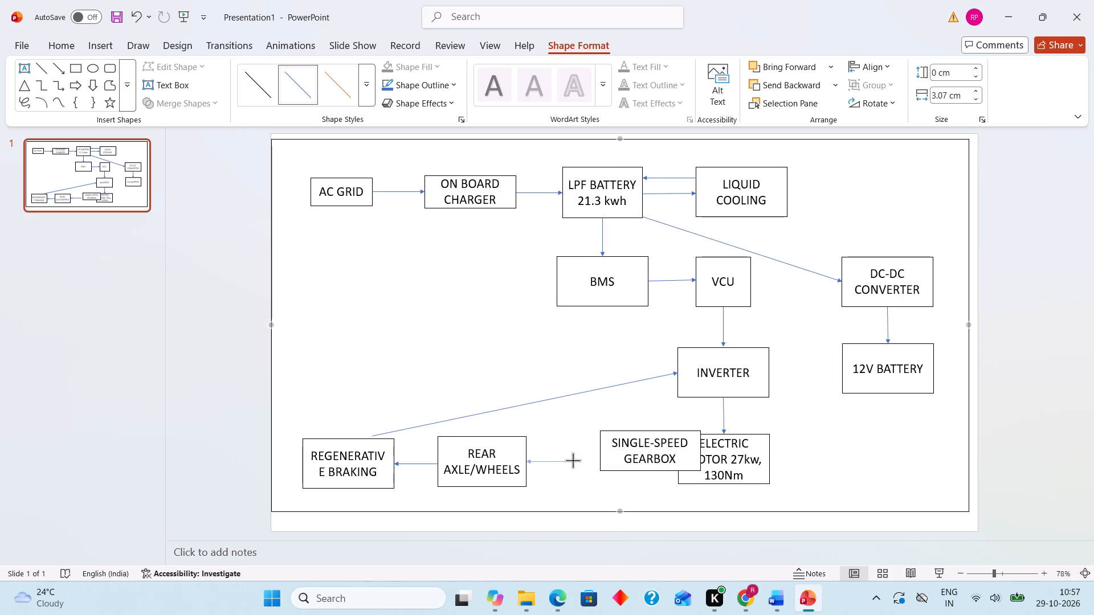
left_click_drag(573, 460, 552, 461)
left_click_drag(552, 461, 552, 462)
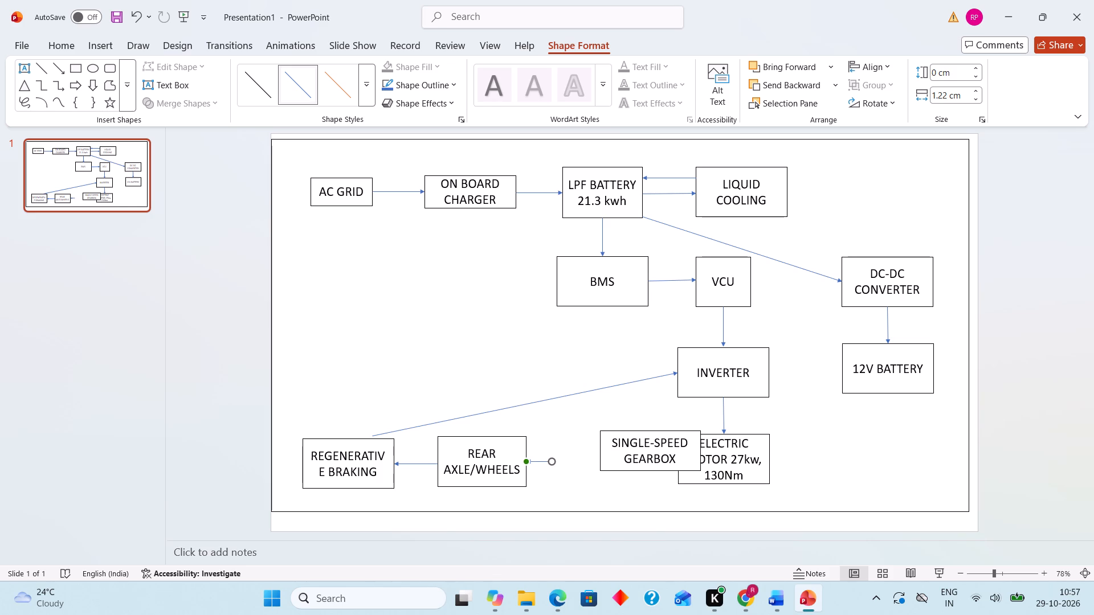
left_click_drag(604, 440, 558, 452)
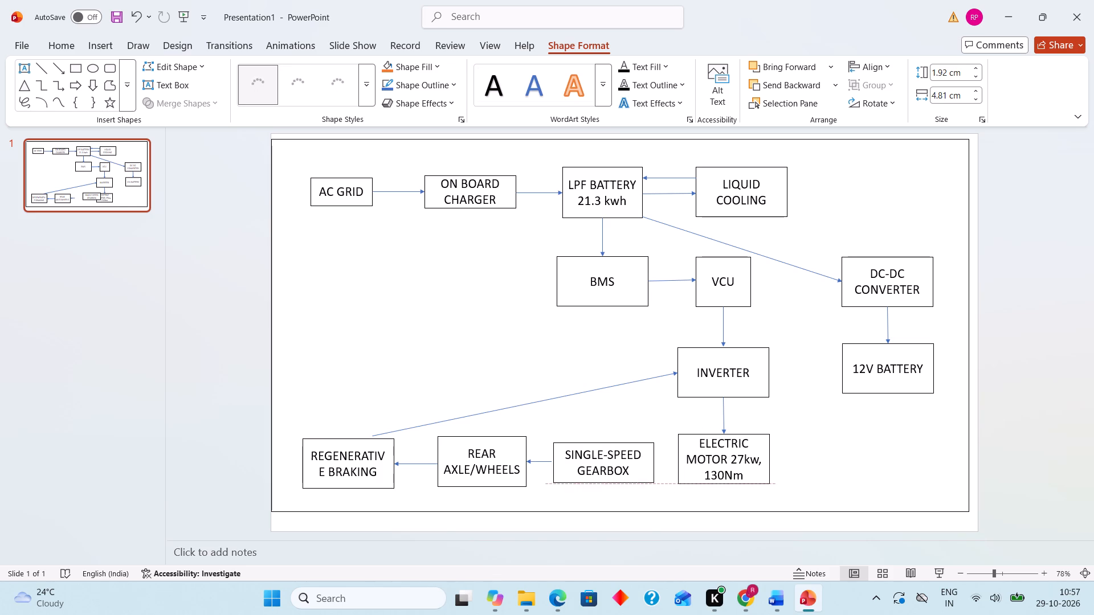
left_click_drag(558, 452, 555, 449)
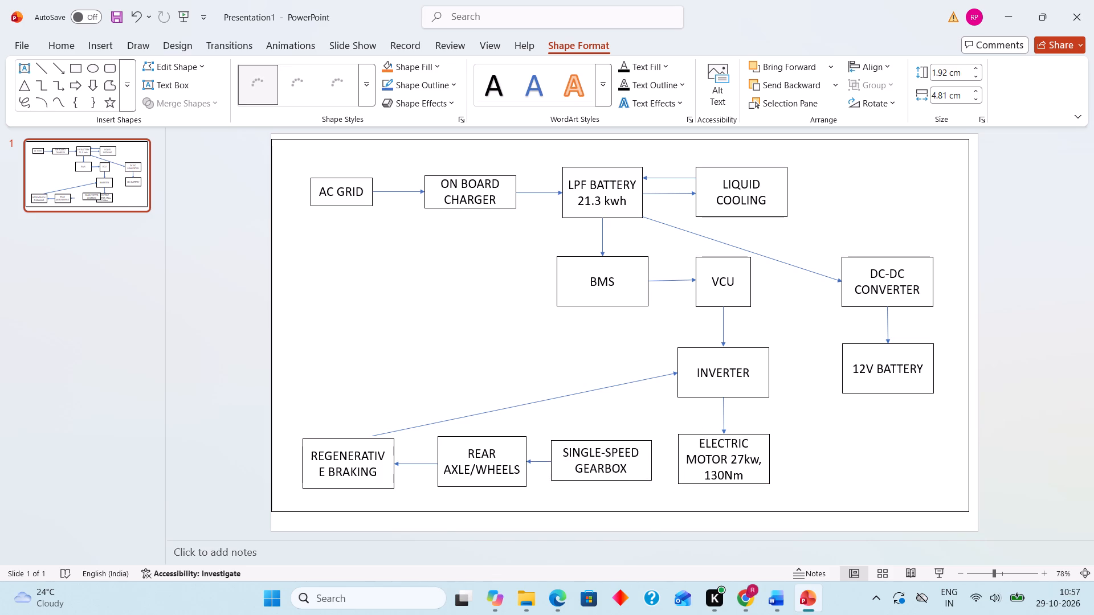
left_click_drag(555, 449, 558, 450)
left_click(567, 419)
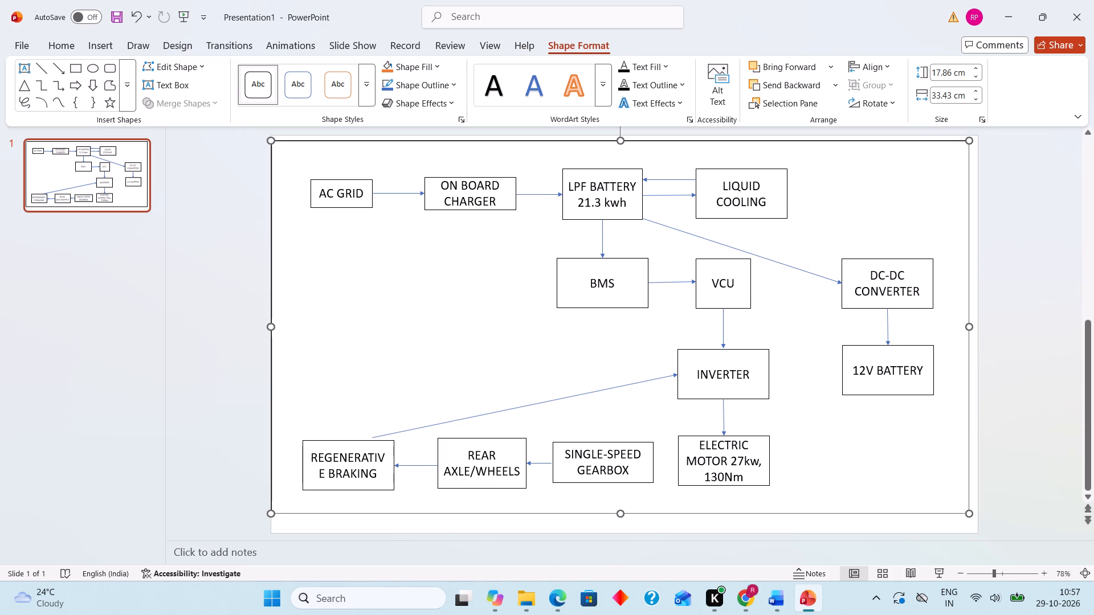
left_click(635, 442)
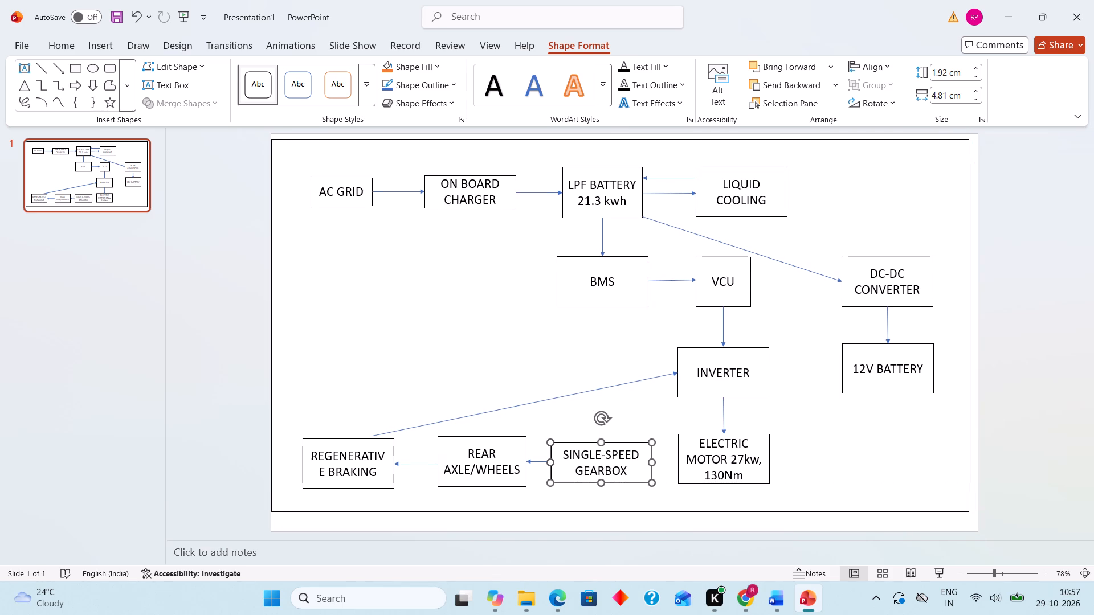
left_click(579, 415)
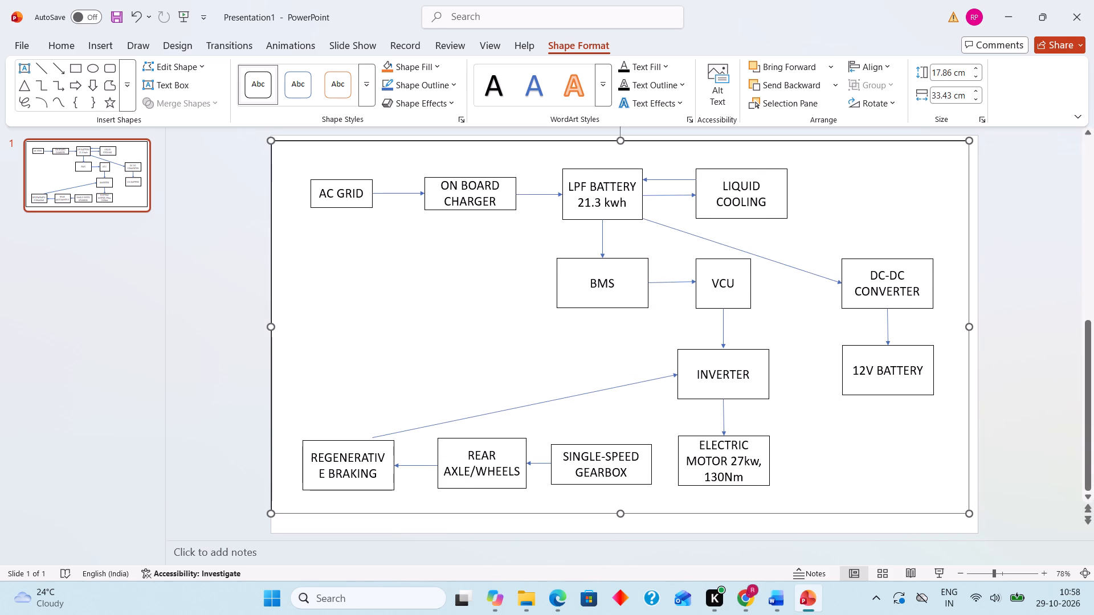
Duplicate the short gearbox-to-axle arrow and place the copy so it points from ELECTRIC MOTOR to SINGLE-SPEED GEARBOX.
left_click(538, 464)
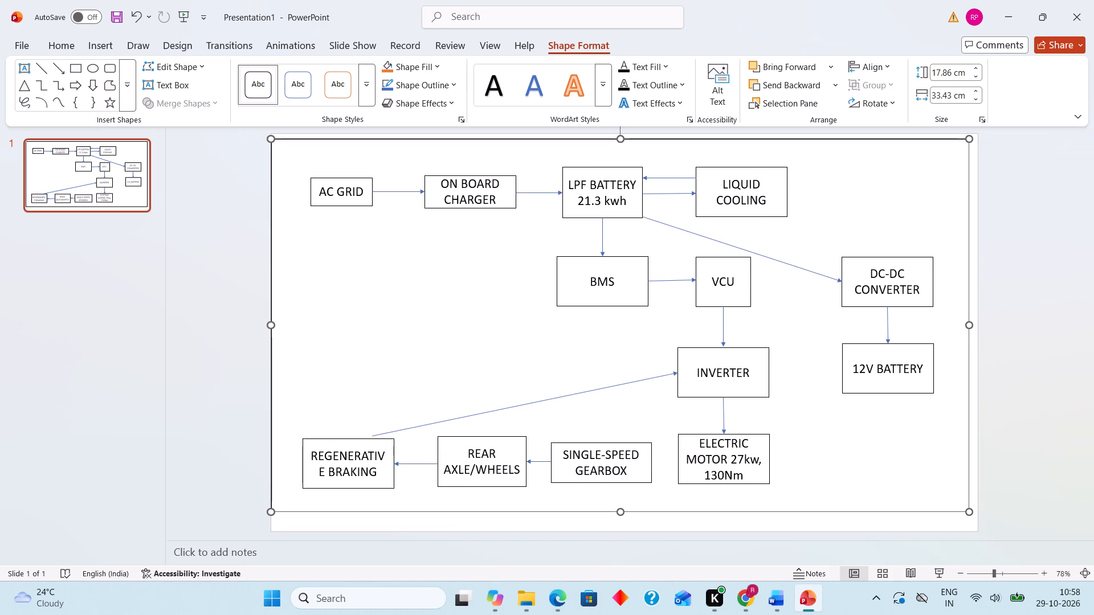
key("ctrl+c")
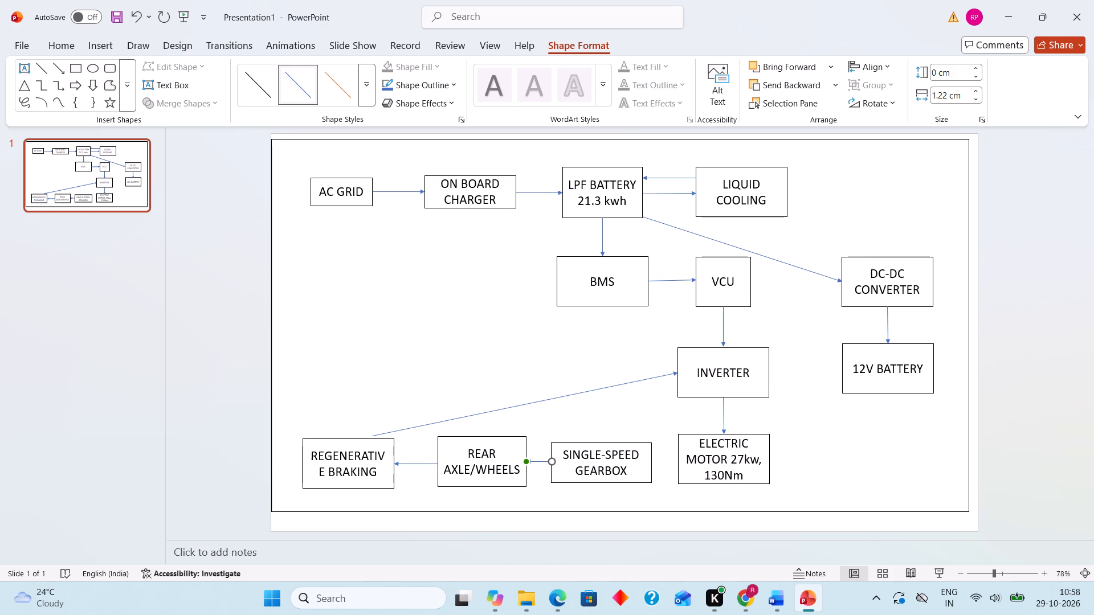
left_click(647, 415)
key("ctrl+v")
left_click_drag(544, 469, 638, 460)
left_click_drag(638, 460, 659, 458)
left_click_drag(659, 458, 659, 458)
left_click(648, 414)
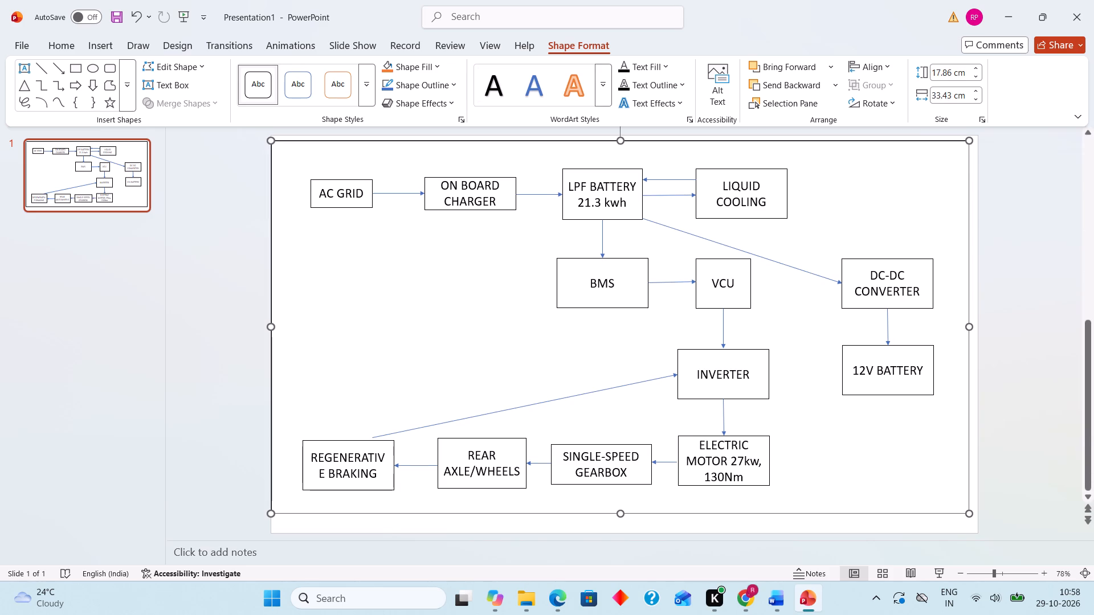
Move the start of the INVERTER arrow to the middle of the REGENERATIVE BRAKING box's top edge.
left_click(448, 416)
left_click_drag(372, 435, 347, 437)
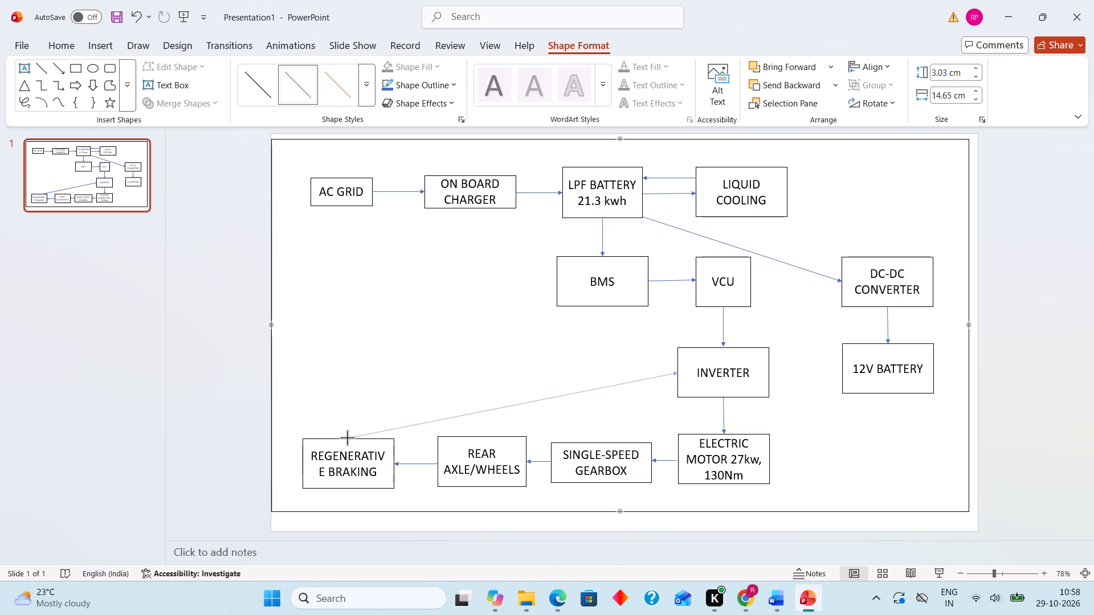
left_click_drag(347, 437, 347, 438)
left_click(362, 413)
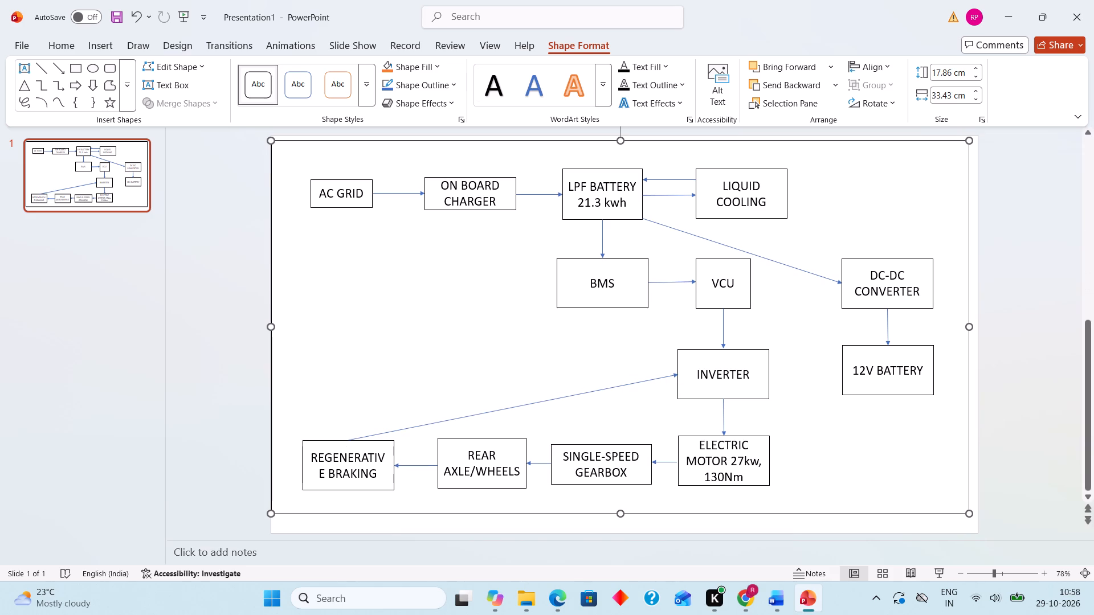
key("Print")
left_click_drag(291, 152, 483, 212)
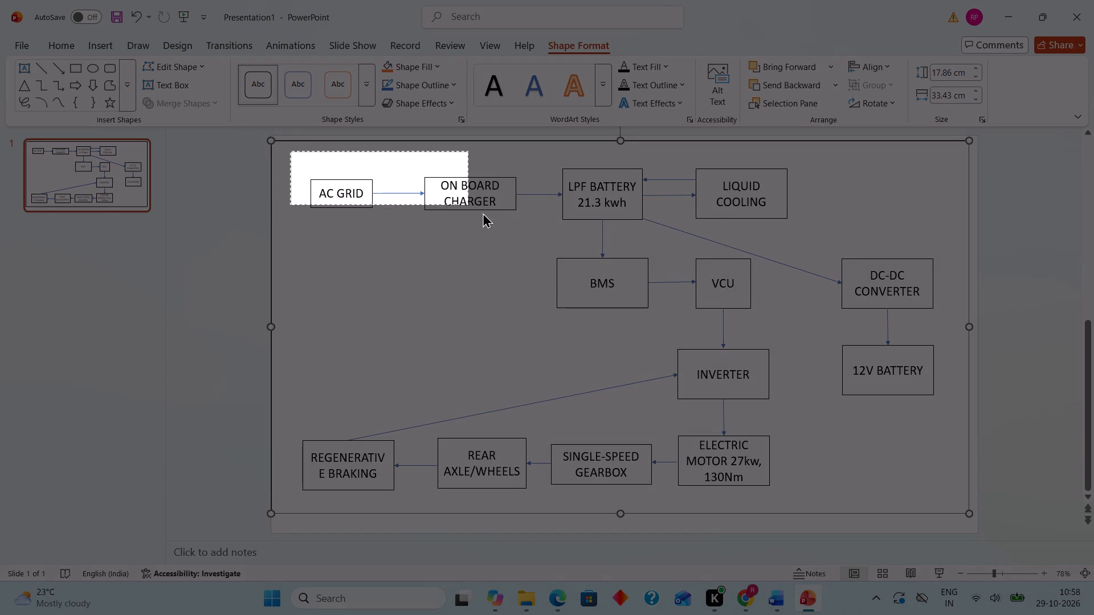
left_click_drag(483, 212, 946, 485)
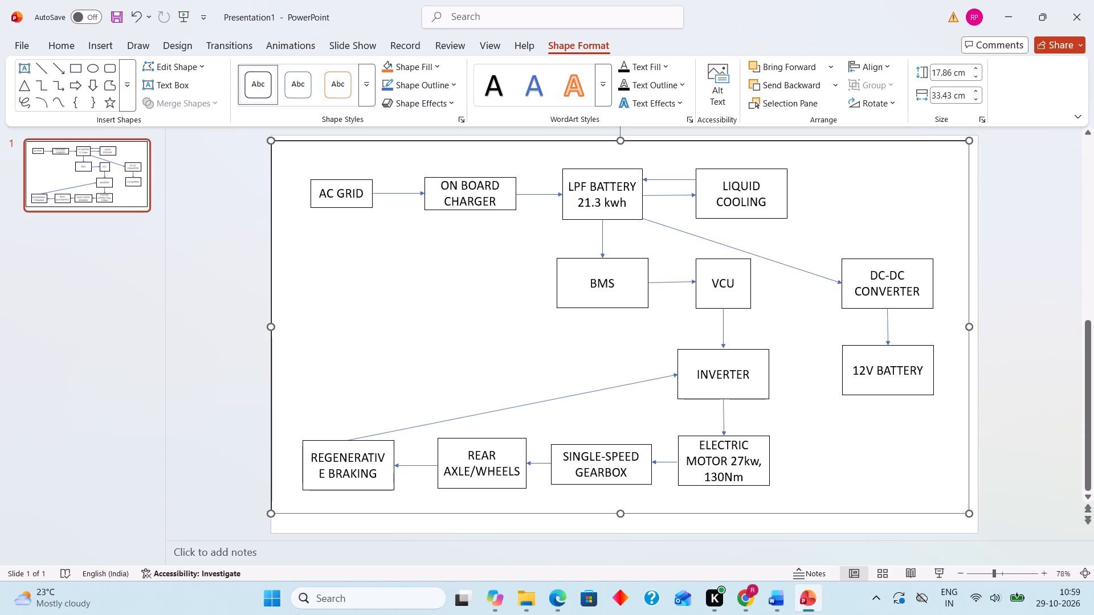
key("Print")
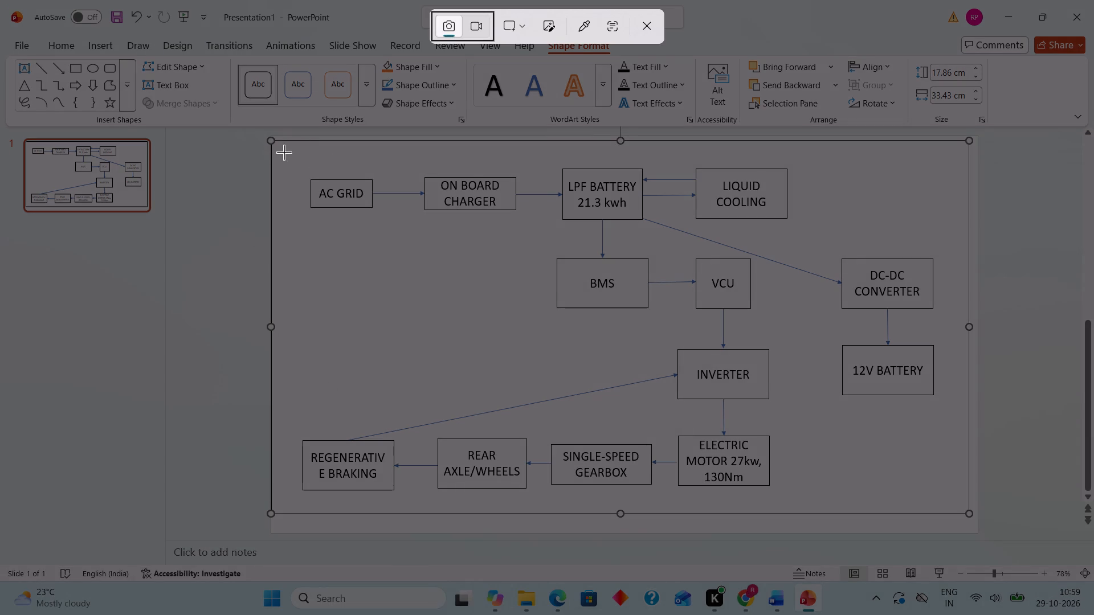
left_click_drag(280, 152, 598, 433)
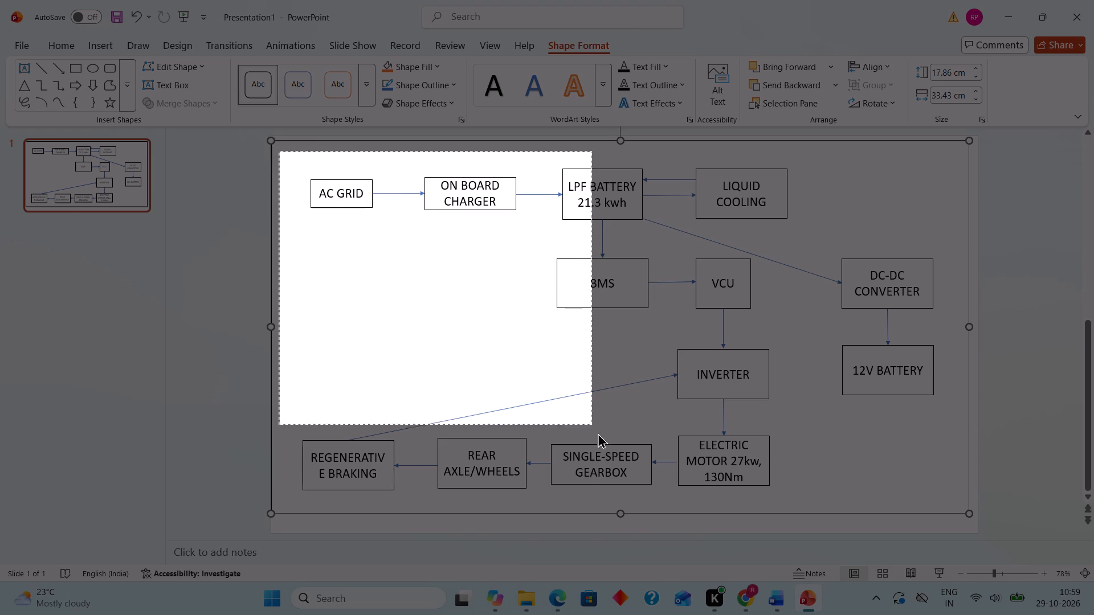
left_click_drag(598, 433, 834, 493)
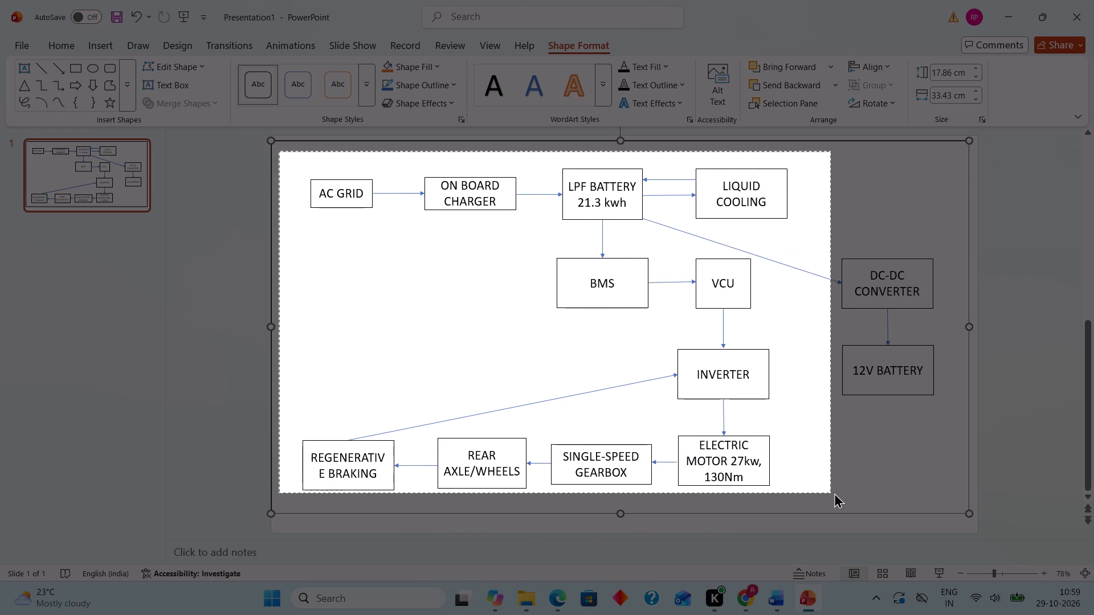
left_click_drag(834, 493, 962, 495)
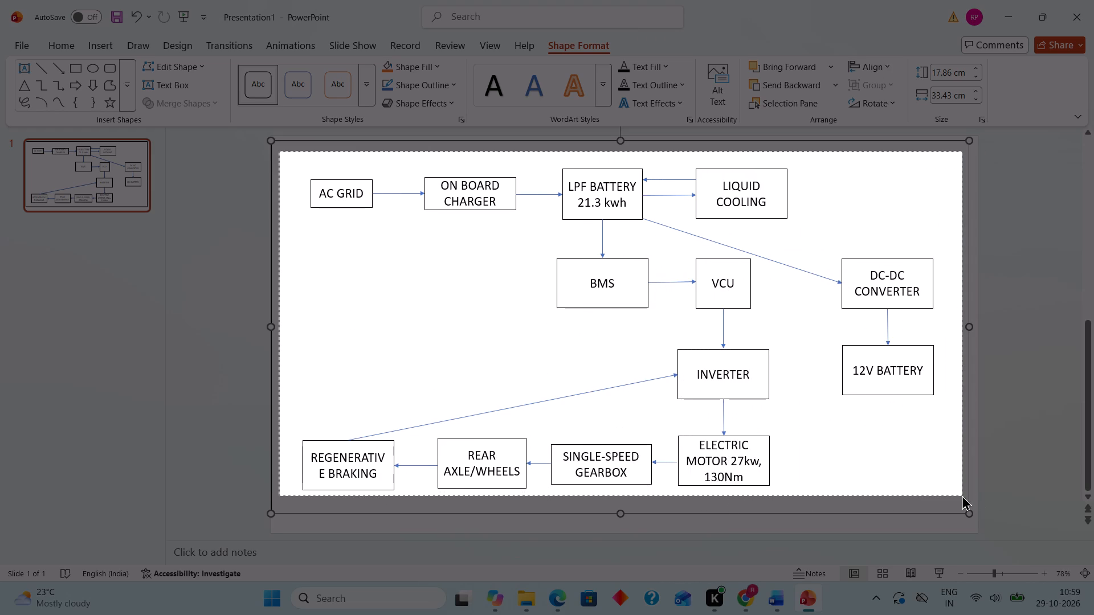
left_click_drag(962, 495, 955, 505)
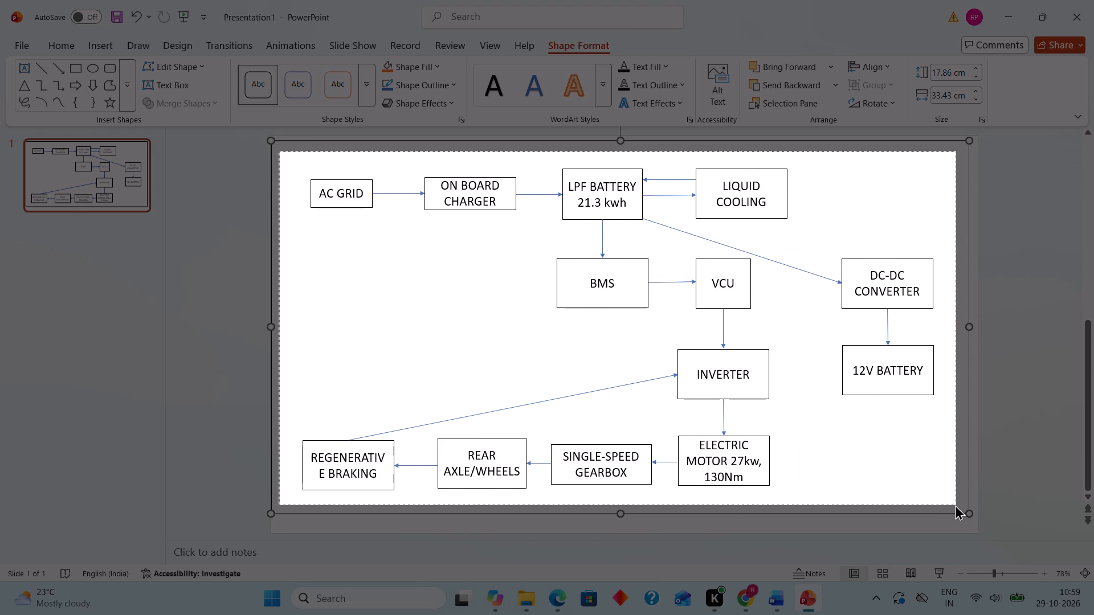
left_click_drag(955, 505, 954, 503)
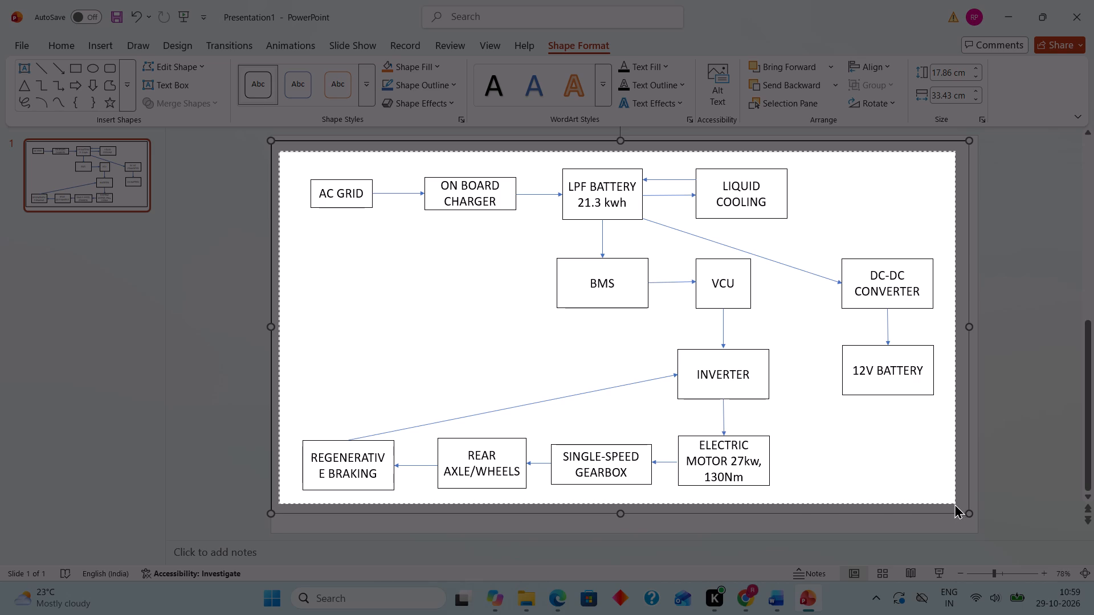
left_click_drag(954, 503, 953, 502)
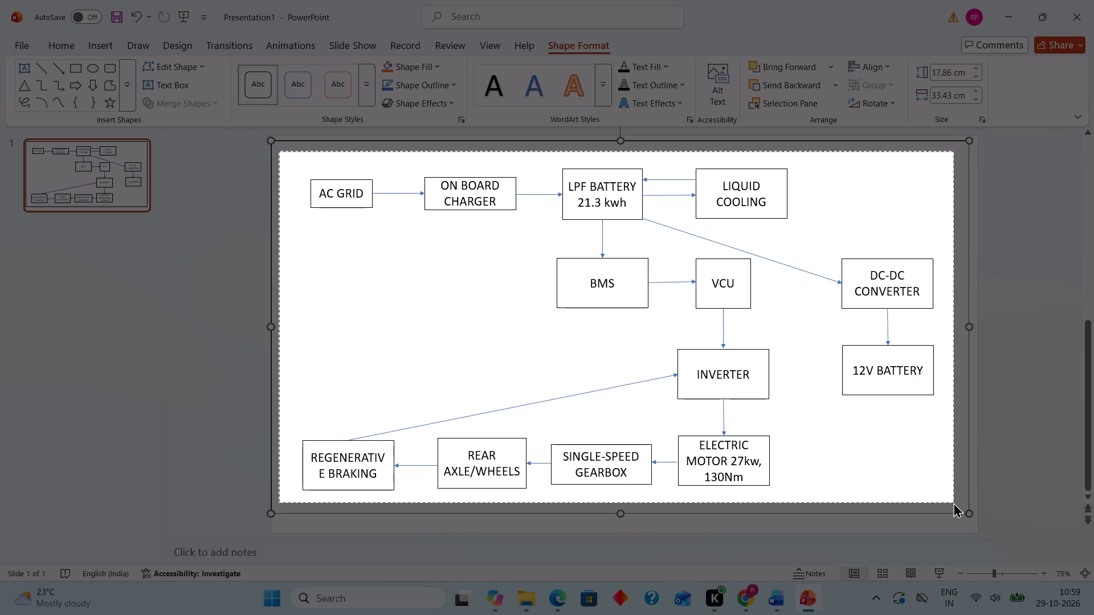
left_click_drag(953, 502, 954, 501)
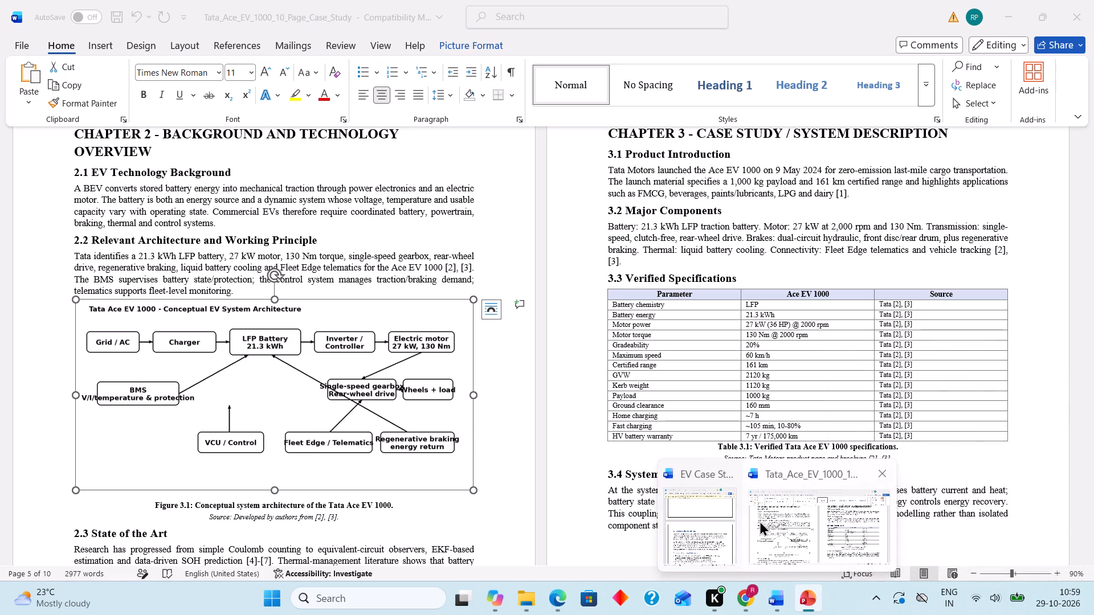
Switch to the Tata Ace EV 1000 Word report and replace the Figure 3.1 image in section 2.2 with the captured diagram.
left_click(761, 520)
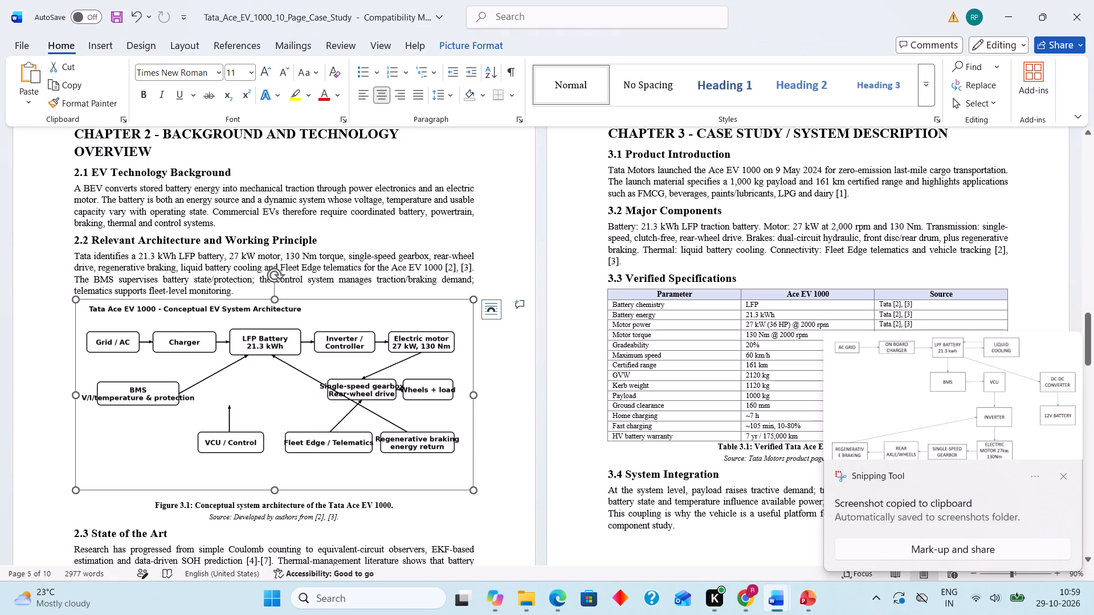
key("Delete")
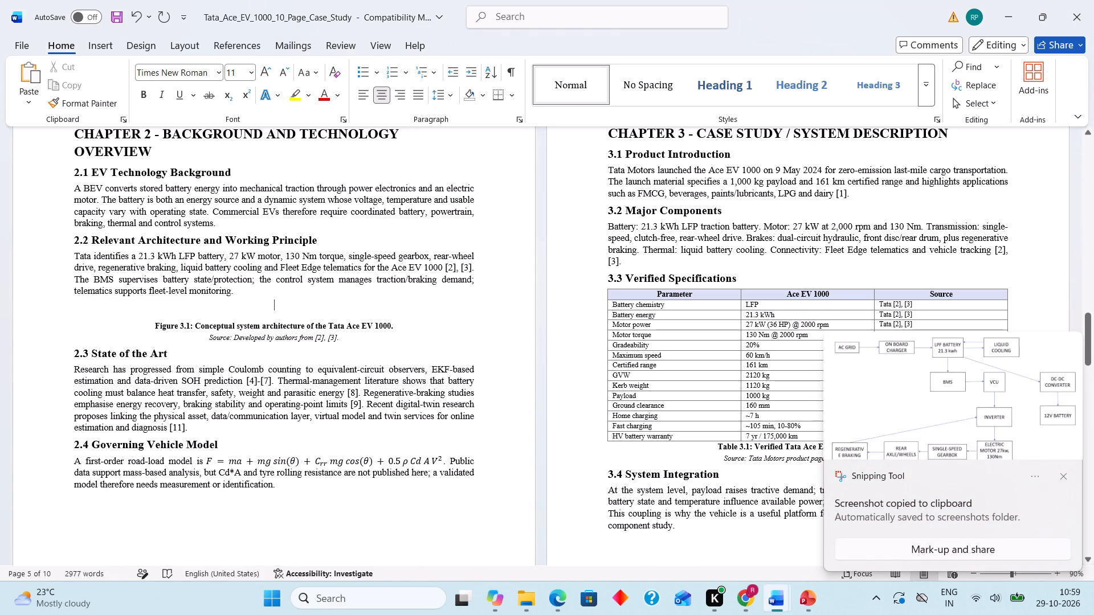
key("ctrl+v")
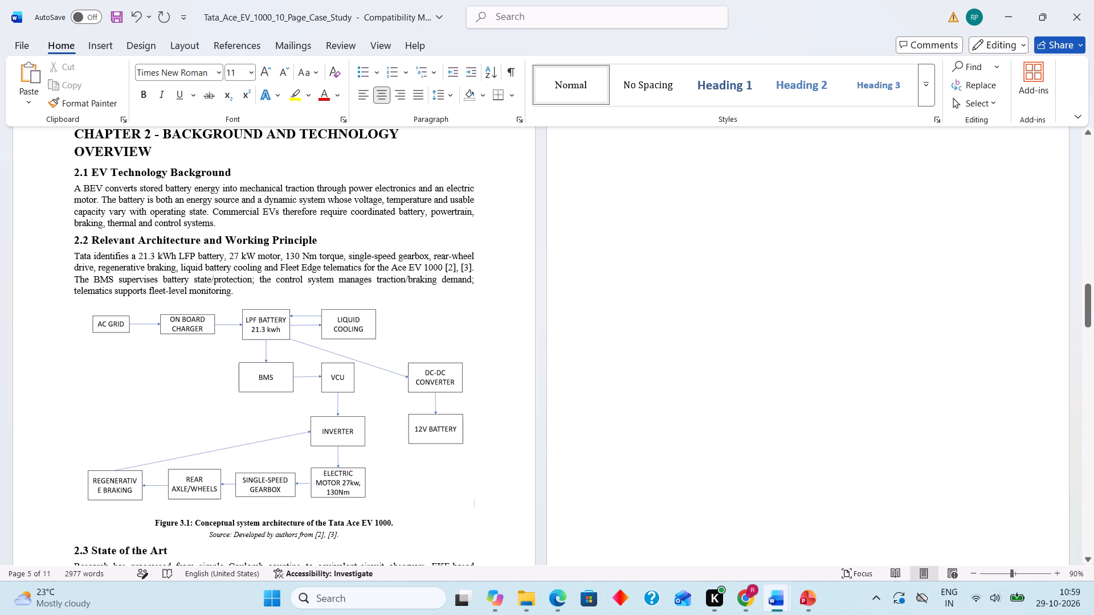
Shrink the pasted diagram proportionally above the Figure 3.1 caption so it is slightly narrower than the text column.
left_click(405, 468)
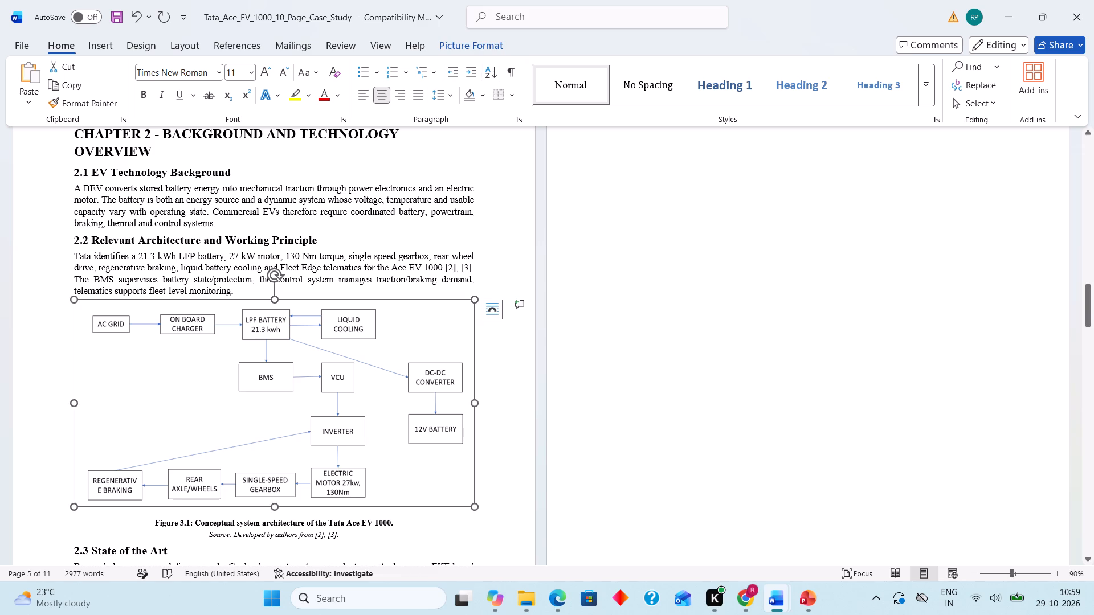
left_click_drag(473, 504, 463, 473)
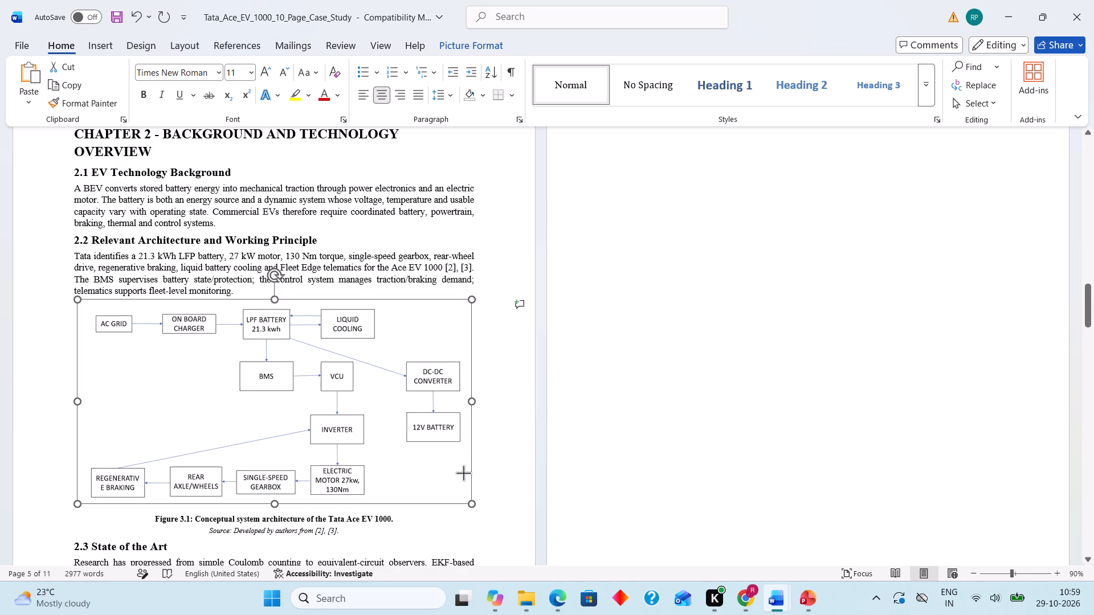
left_click_drag(463, 473, 455, 466)
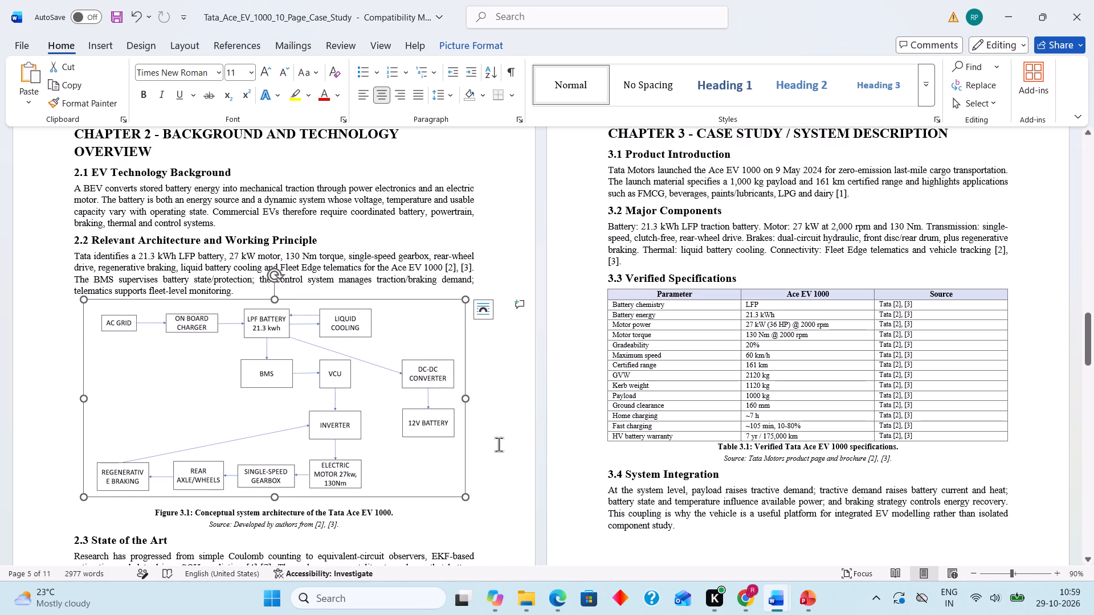
left_click(500, 444)
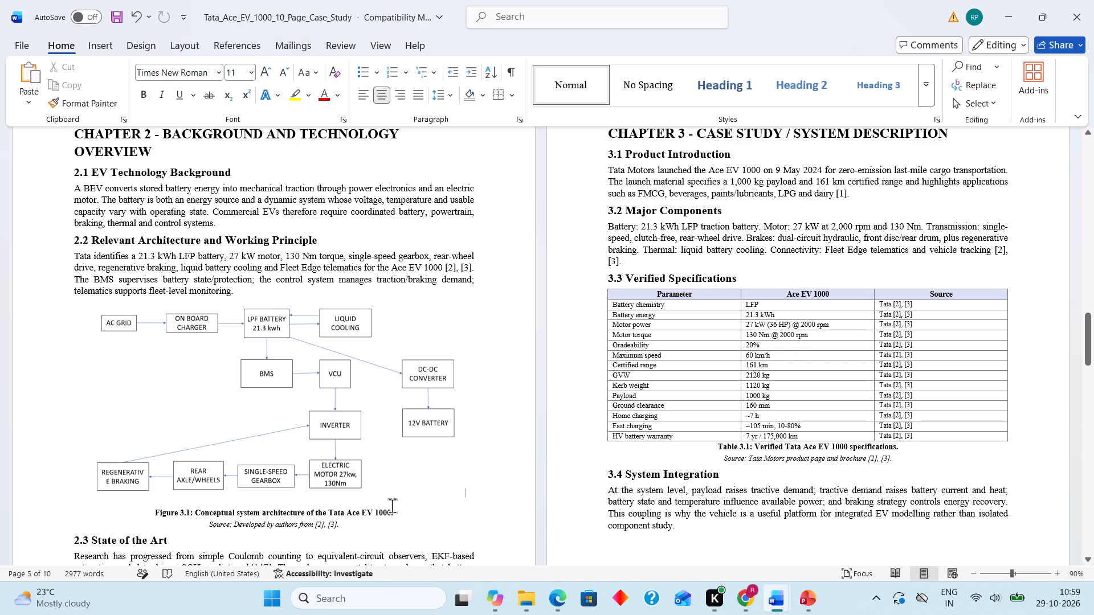
Look through the report's pages, checking the layout around the new figure, the cover page, contents and opening chapters.
scroll(429, 497, "down", 1)
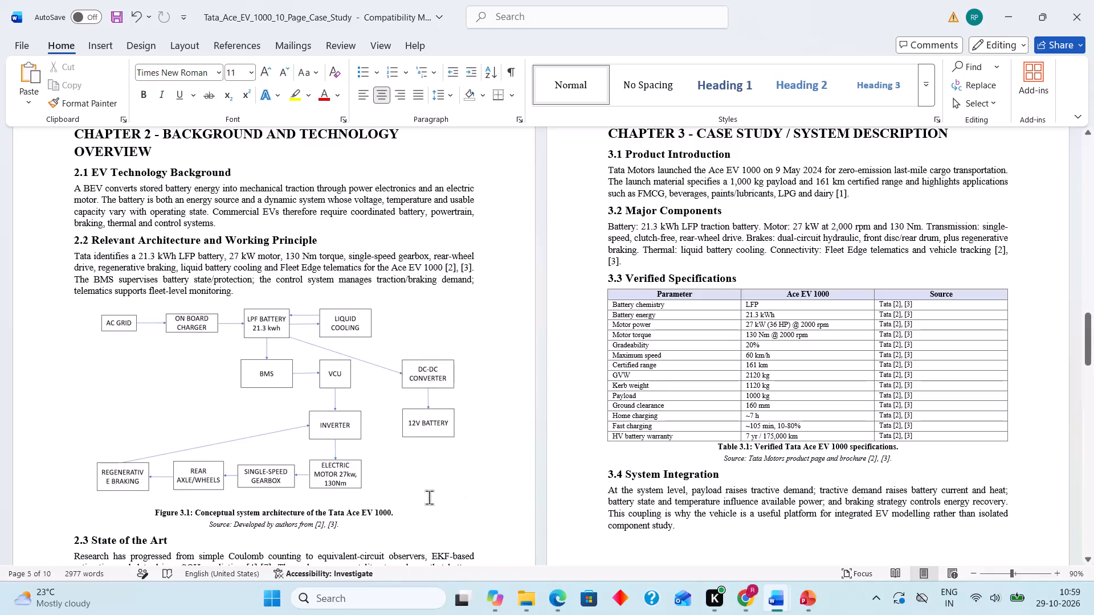
scroll(429, 497, "down", 3)
scroll(429, 497, "up", 11)
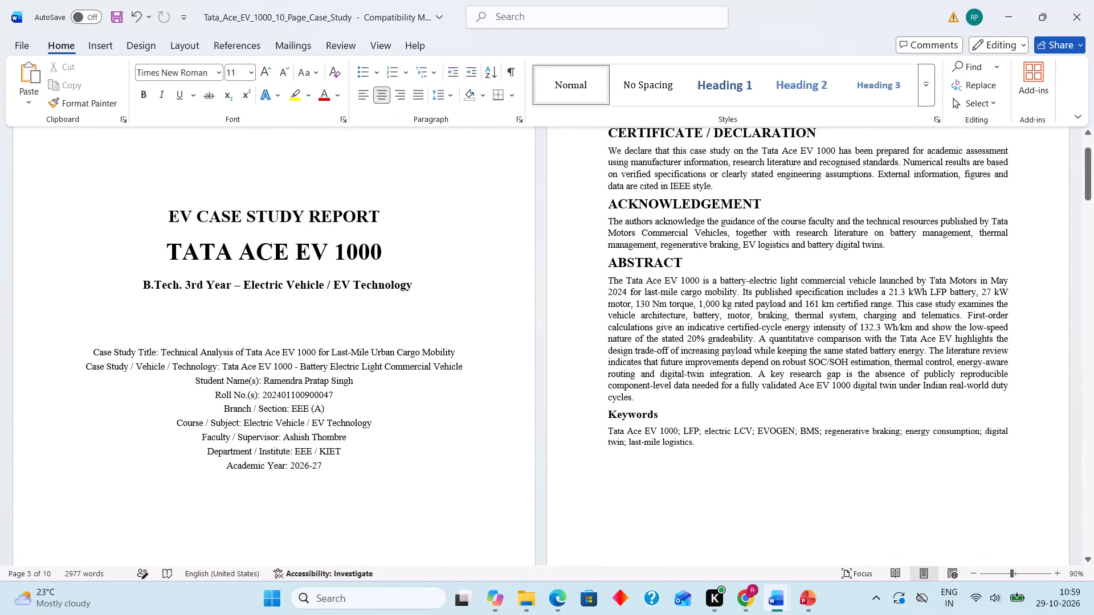
scroll(430, 473, "down", 6)
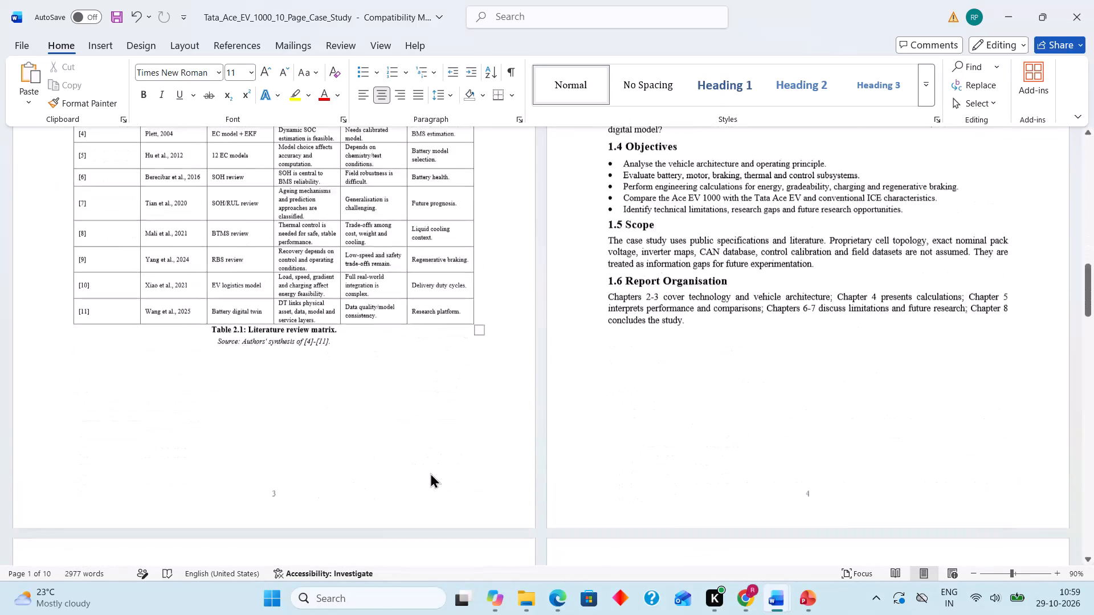
scroll(430, 473, "down", 1)
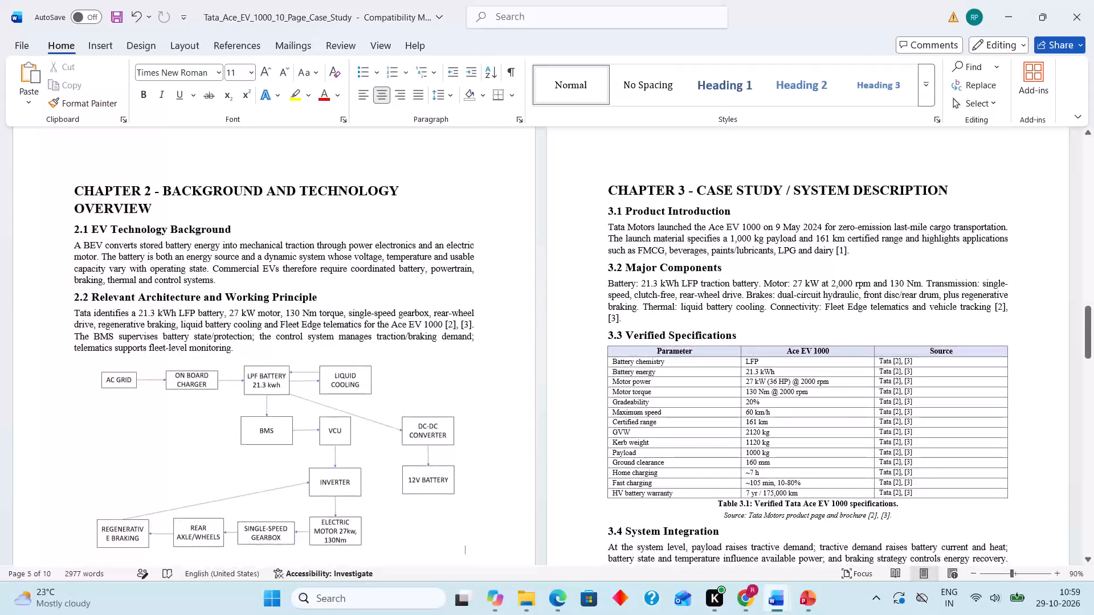
scroll(430, 473, "up", 5)
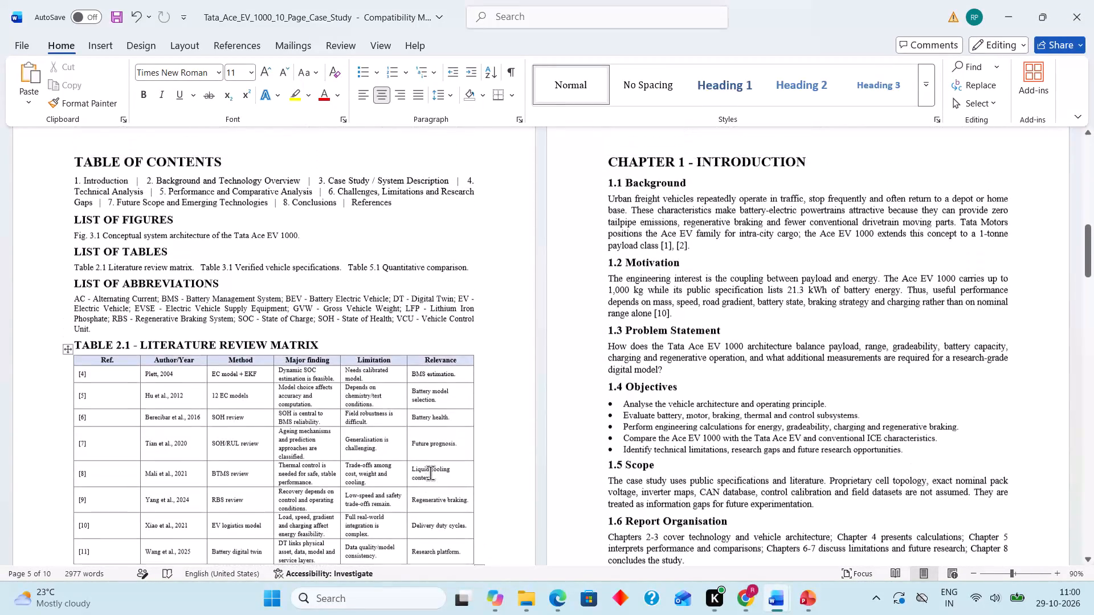
scroll(430, 473, "up", 1)
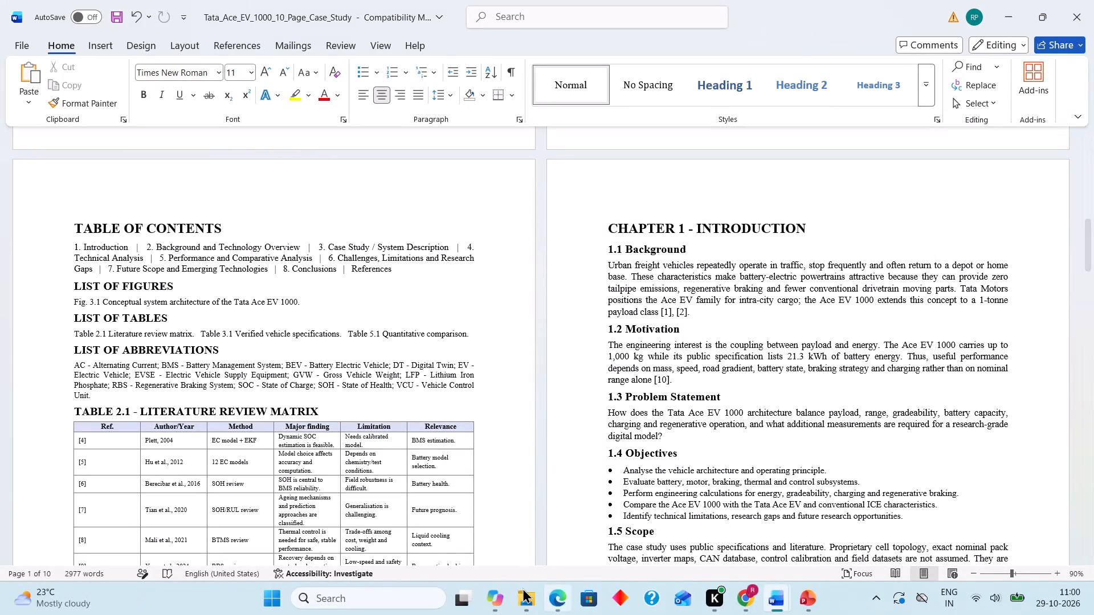
Minimise the Word report and PowerPoint windows to get to the windows behind them.
left_click(1008, 1)
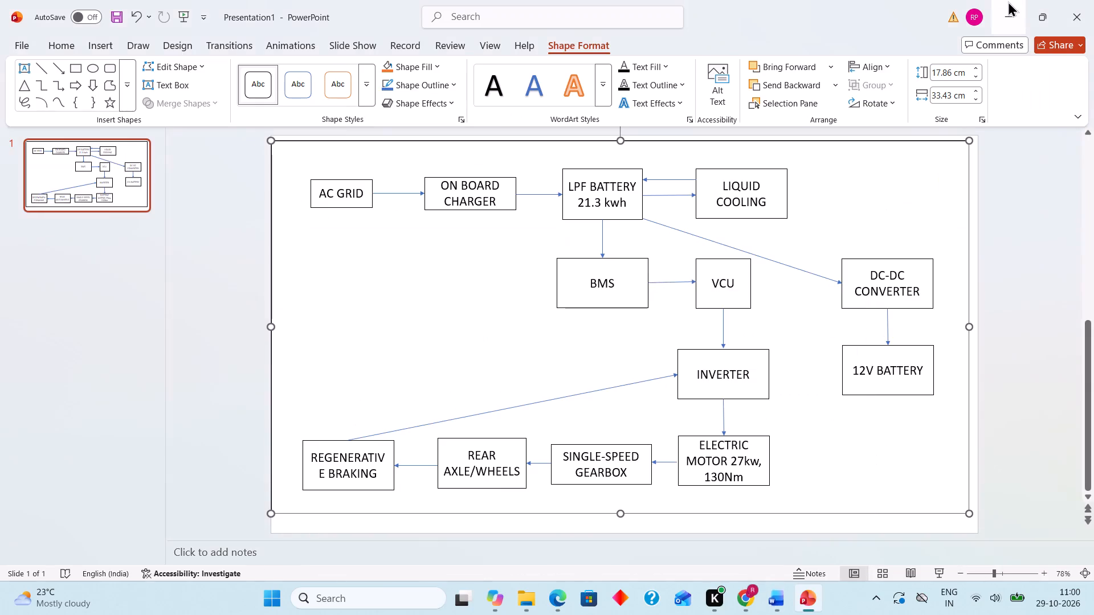
left_click(1008, 1)
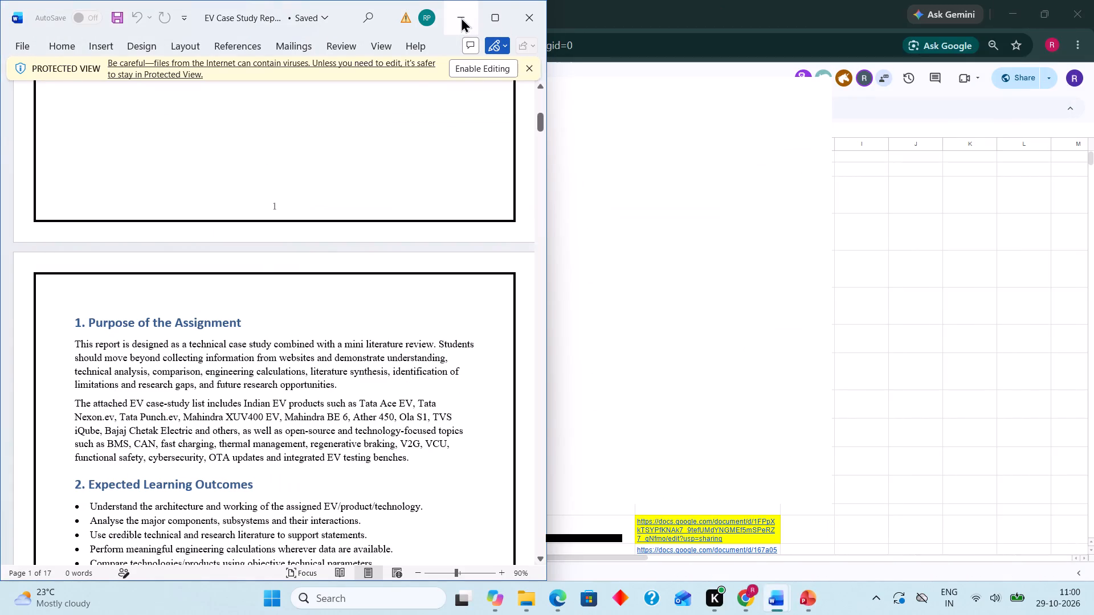
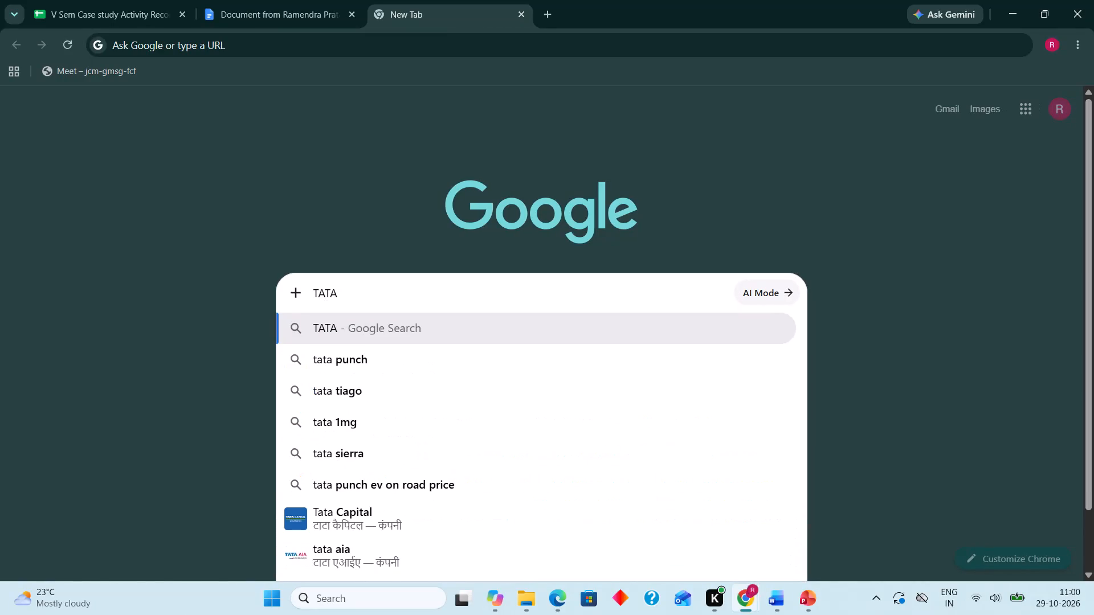
Search Google for "tata ace ev 1000" and show the image results.
type("ACE")
key("space")
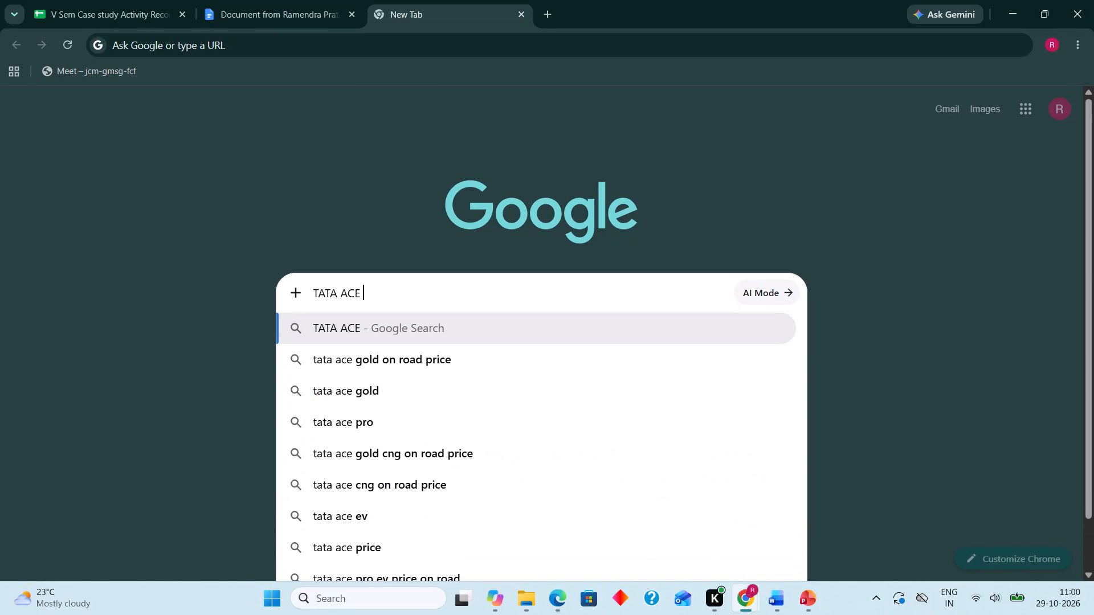
type("EV")
key("space")
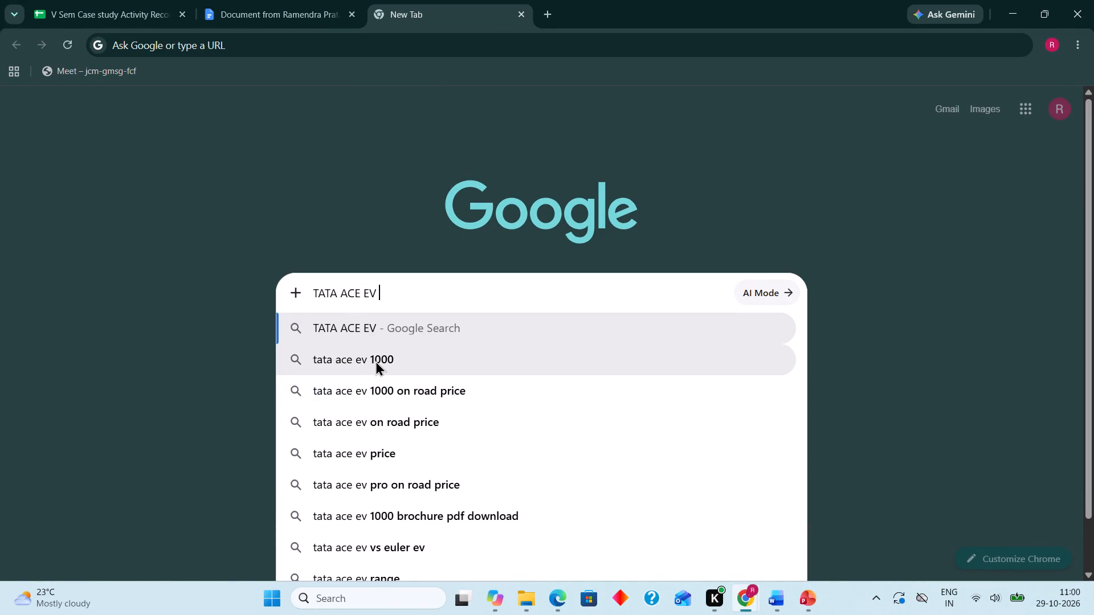
left_click(377, 360)
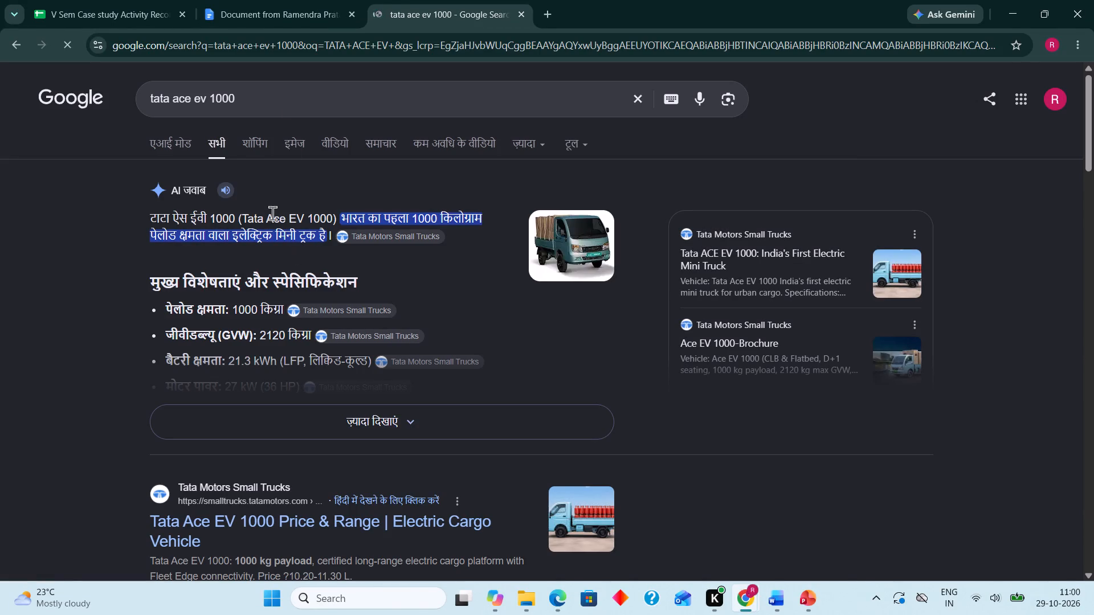
left_click(290, 145)
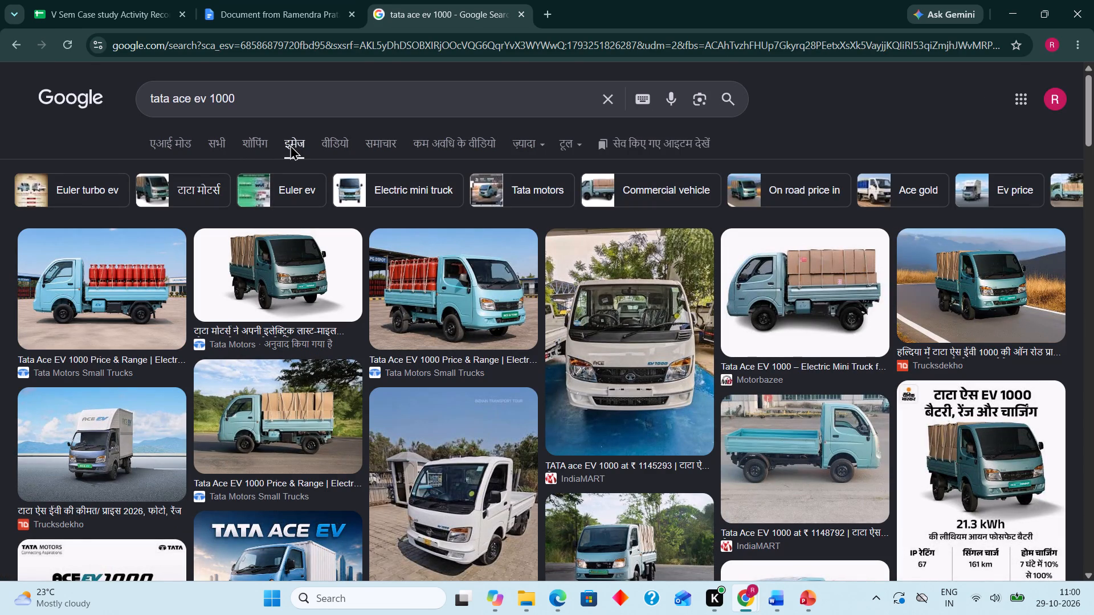
Browse the Tata Ace EV 1000 image results for a vehicle photo suitable for the report.
scroll(217, 334, "down", 2)
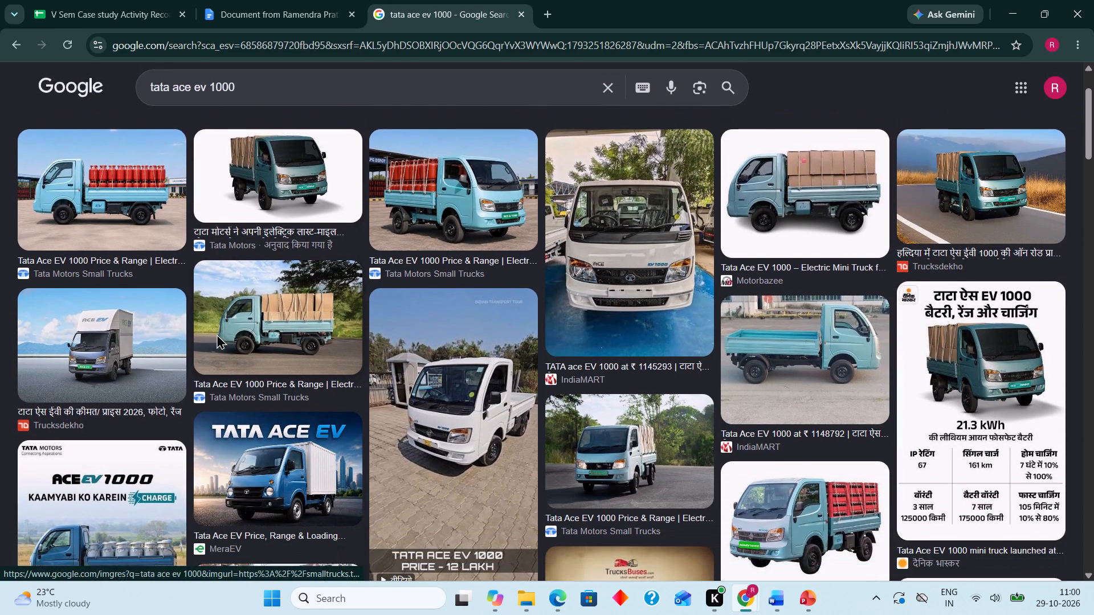
scroll(217, 334, "down", 4)
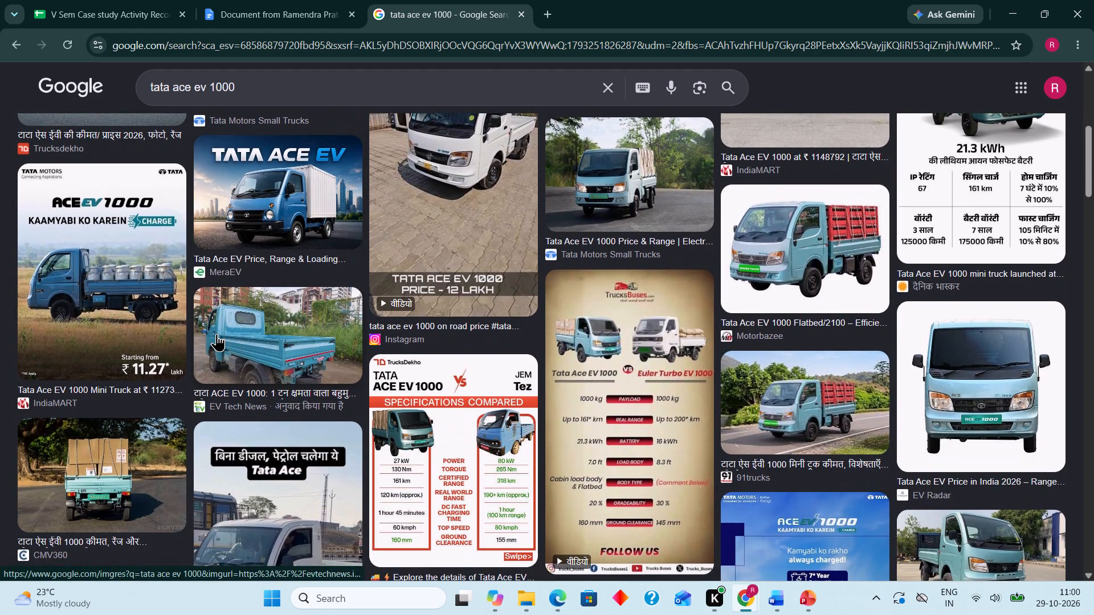
scroll(217, 334, "down", 1)
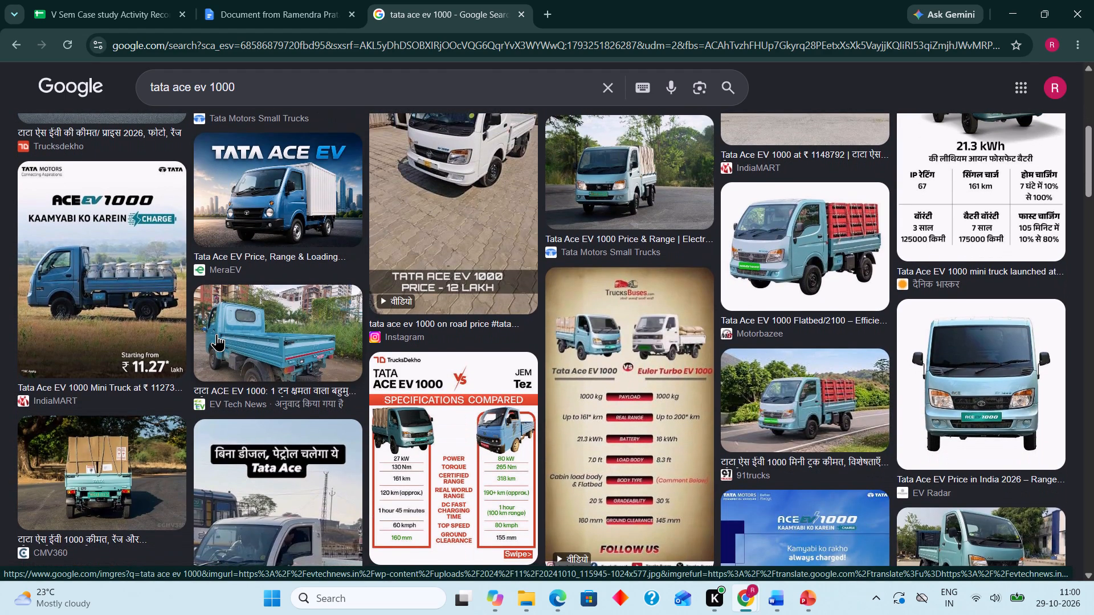
scroll(217, 334, "down", 5)
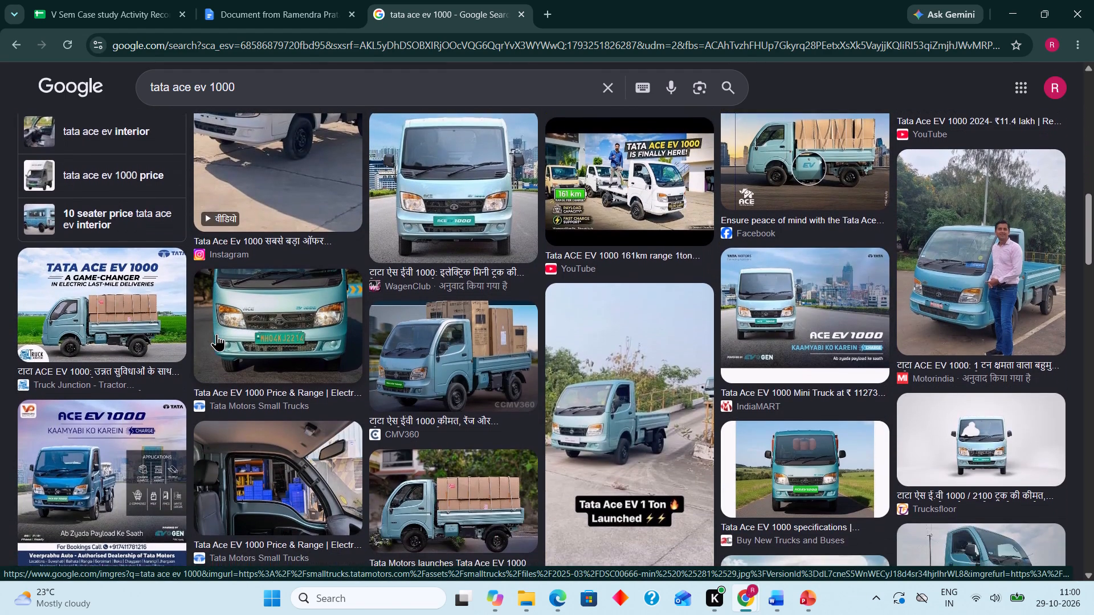
scroll(217, 334, "up", 9)
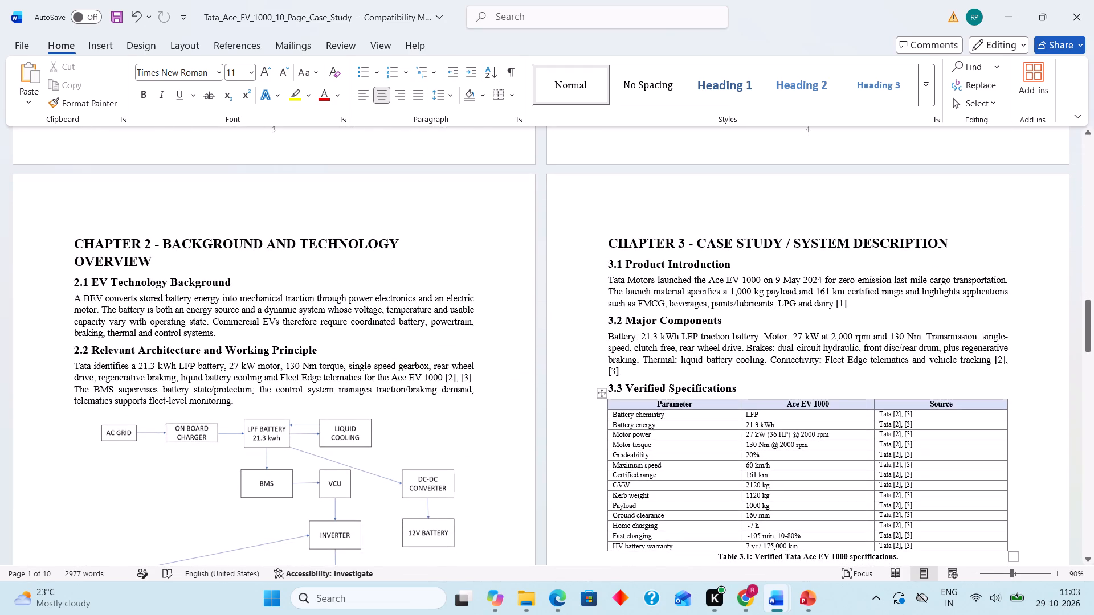
left_click(733, 265)
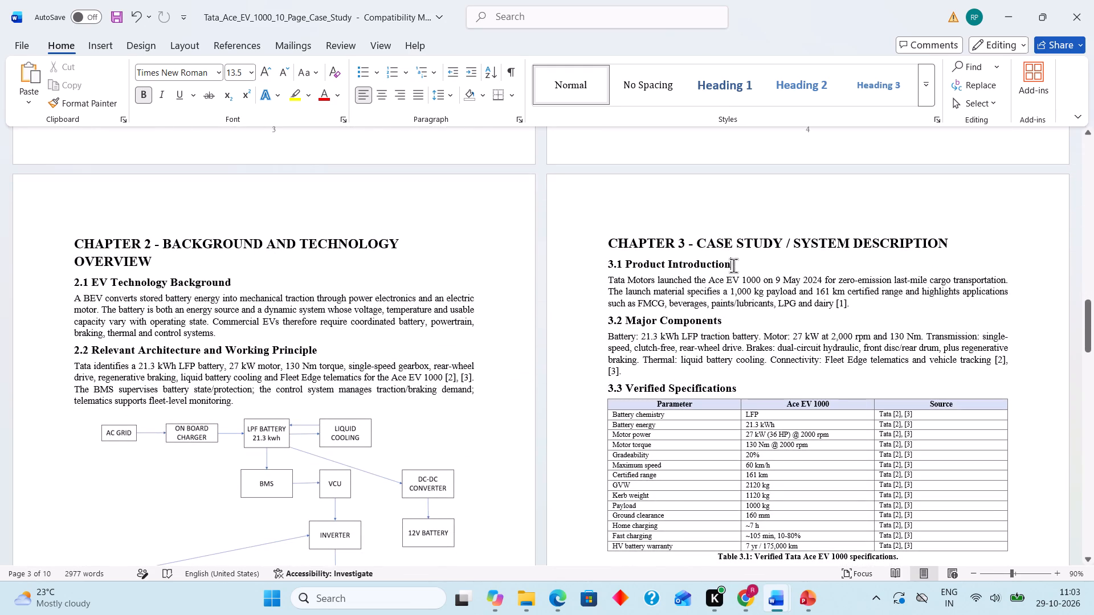
key("Return")
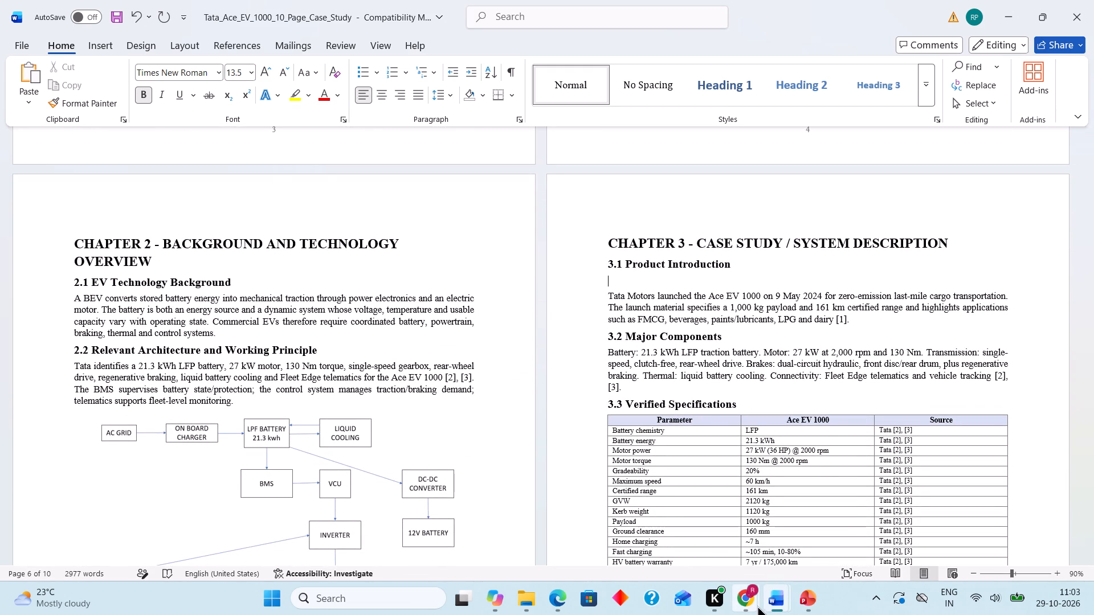
key("ctrl+v")
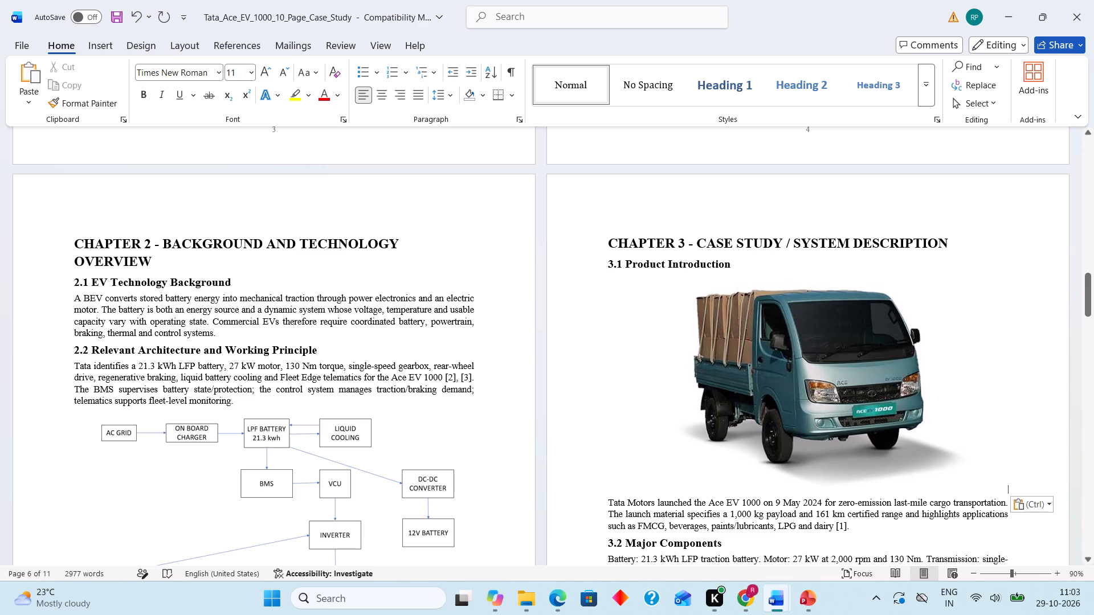
Remove the page break before the Chapter 4 - Technical Analysis heading so the chapter follows directly after section 3.4.
scroll(855, 453, "down", 3)
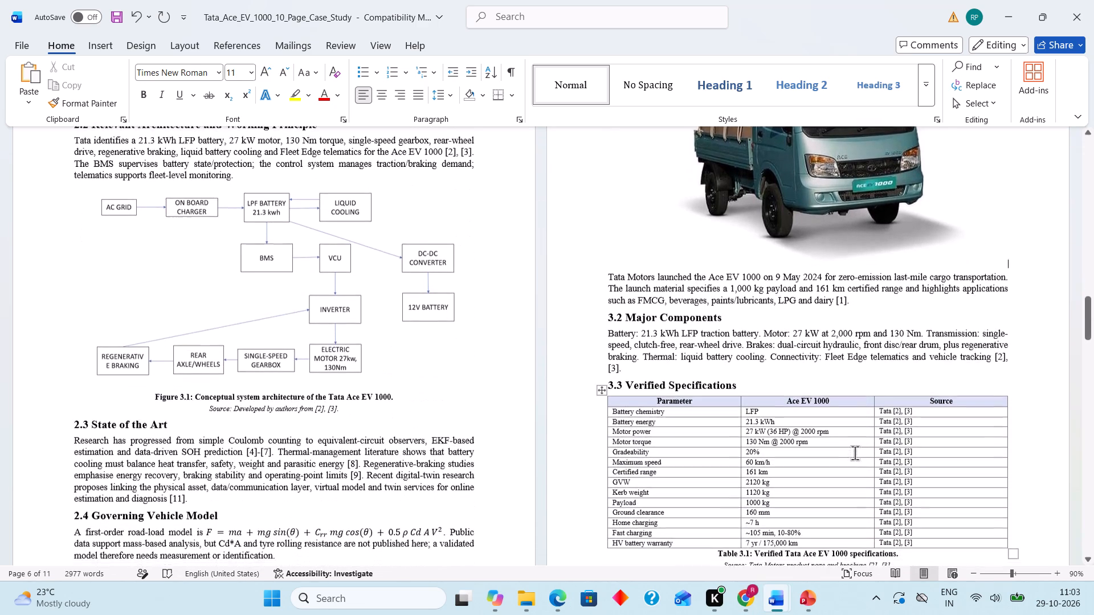
scroll(855, 453, "down", 5)
scroll(855, 453, "up", 4)
scroll(855, 453, "down", 1)
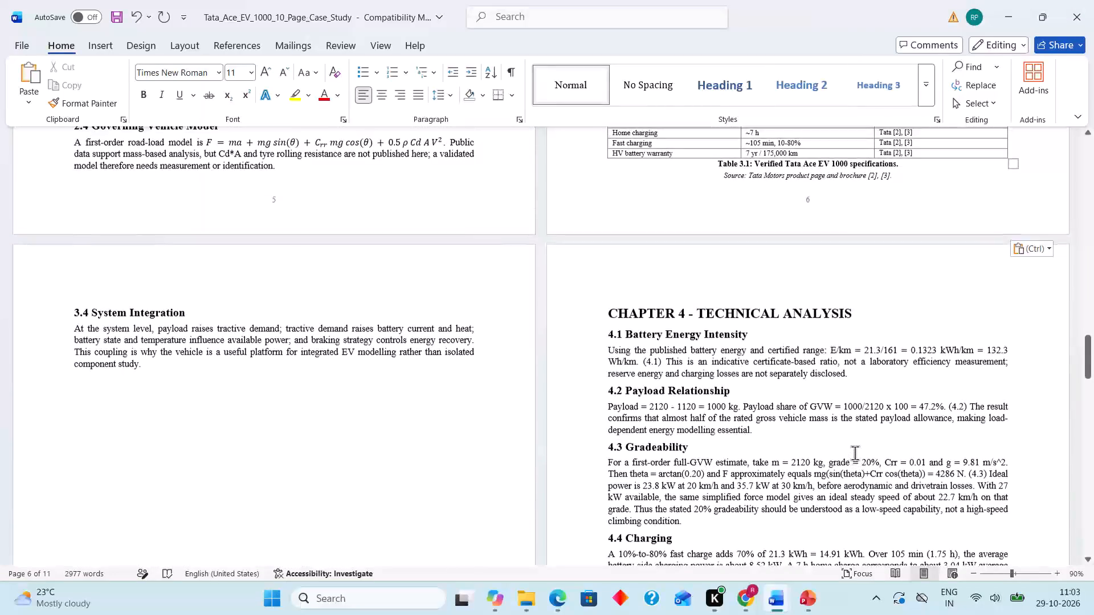
scroll(855, 453, "down", 5)
scroll(855, 453, "up", 5)
scroll(855, 453, "down", 4)
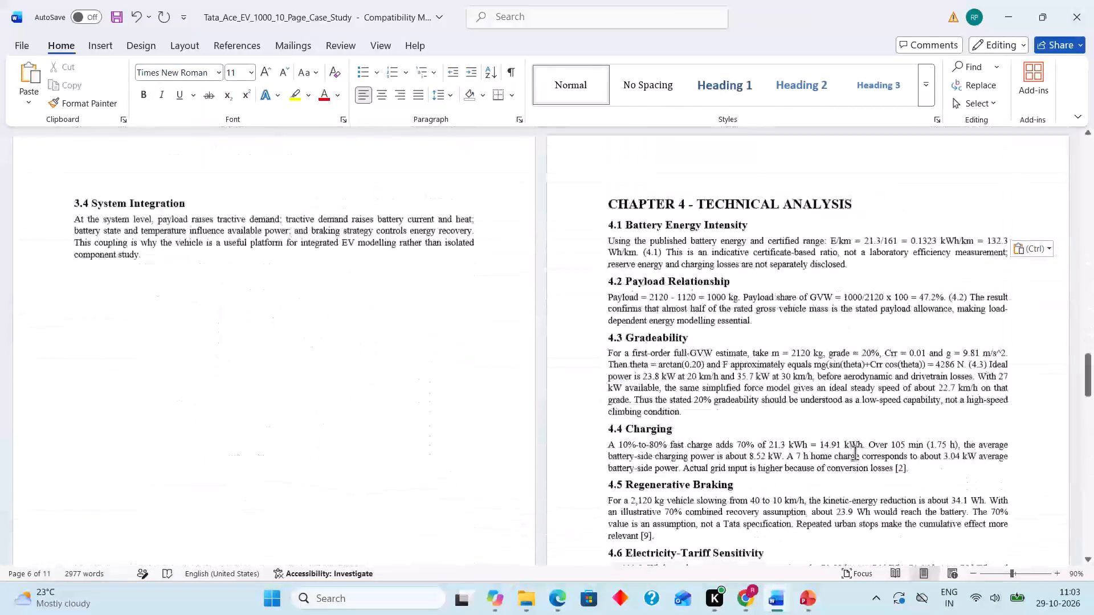
scroll(855, 453, "up", 1)
left_click(606, 384)
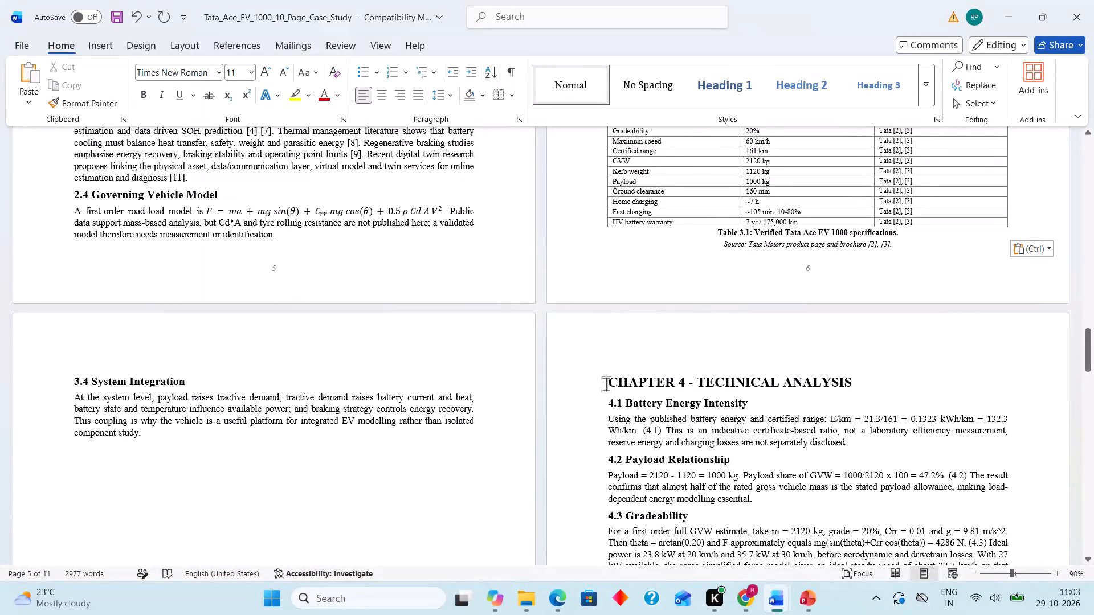
key("BackSpace")
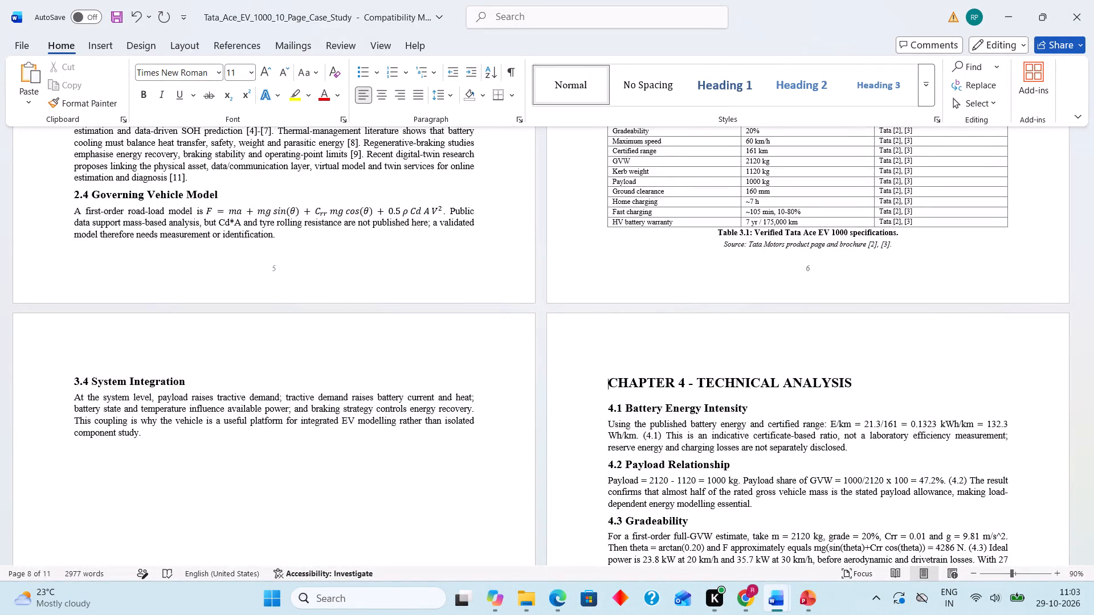
key("BackSpace")
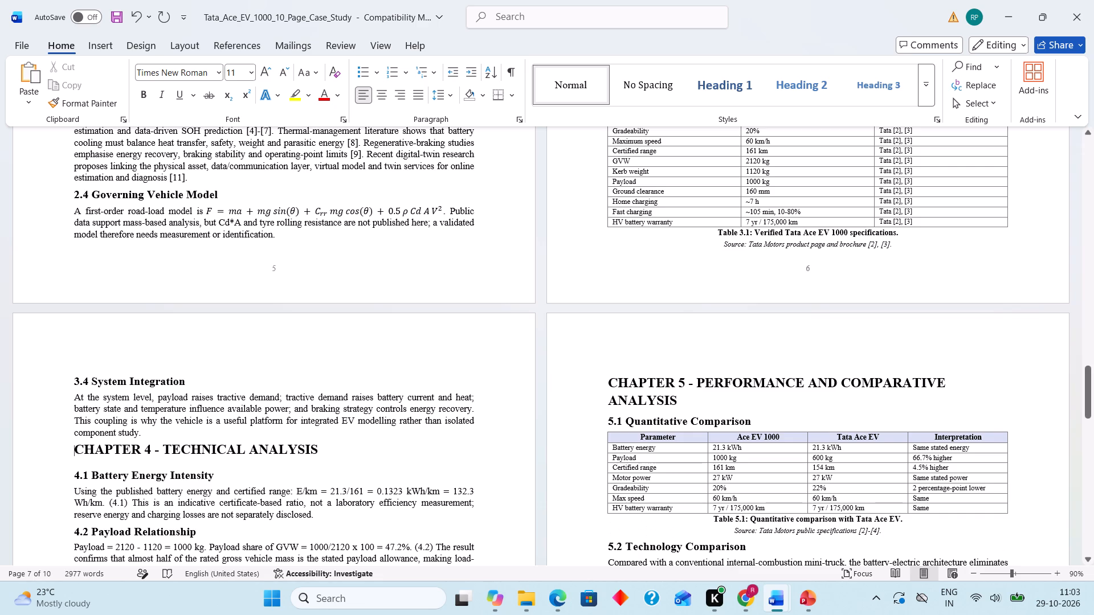
Add an empty line between the truck image and the Product Introduction paragraph.
scroll(557, 431, "down", 7)
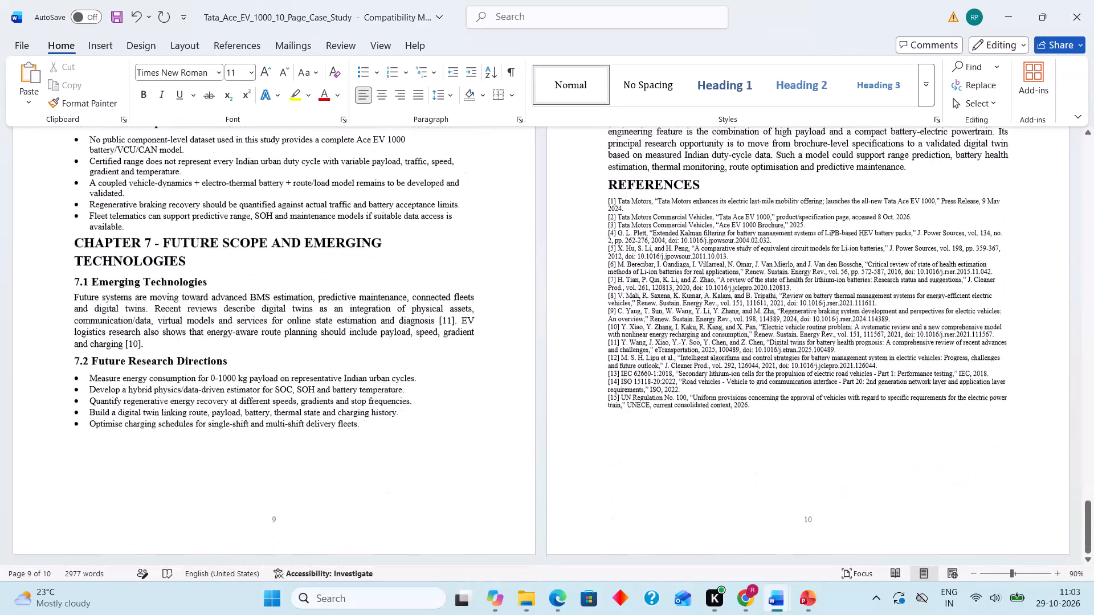
scroll(557, 431, "up", 9)
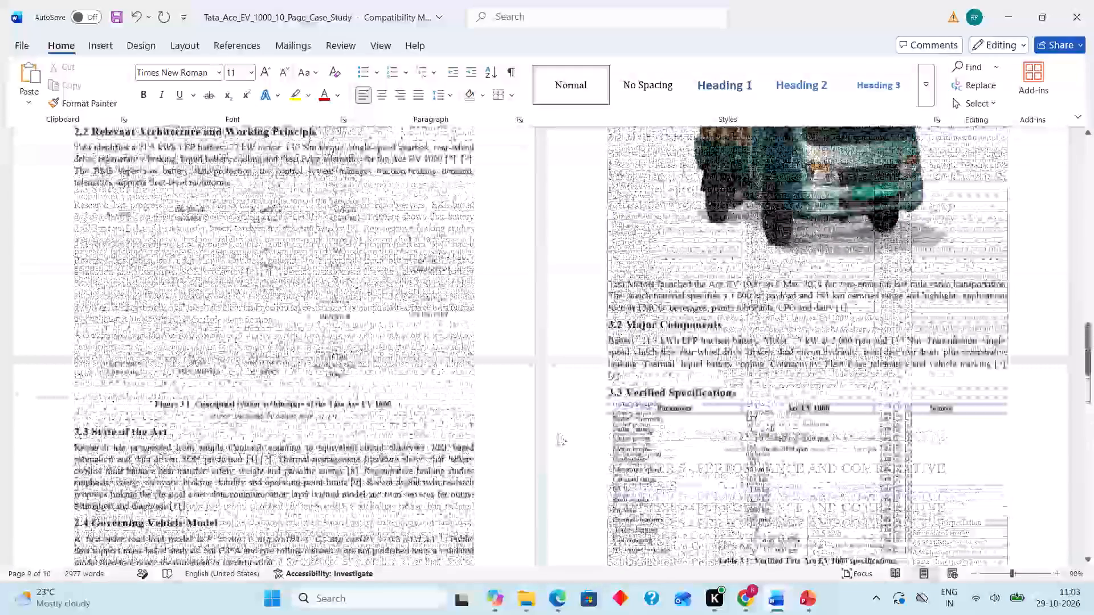
scroll(557, 431, "up", 1)
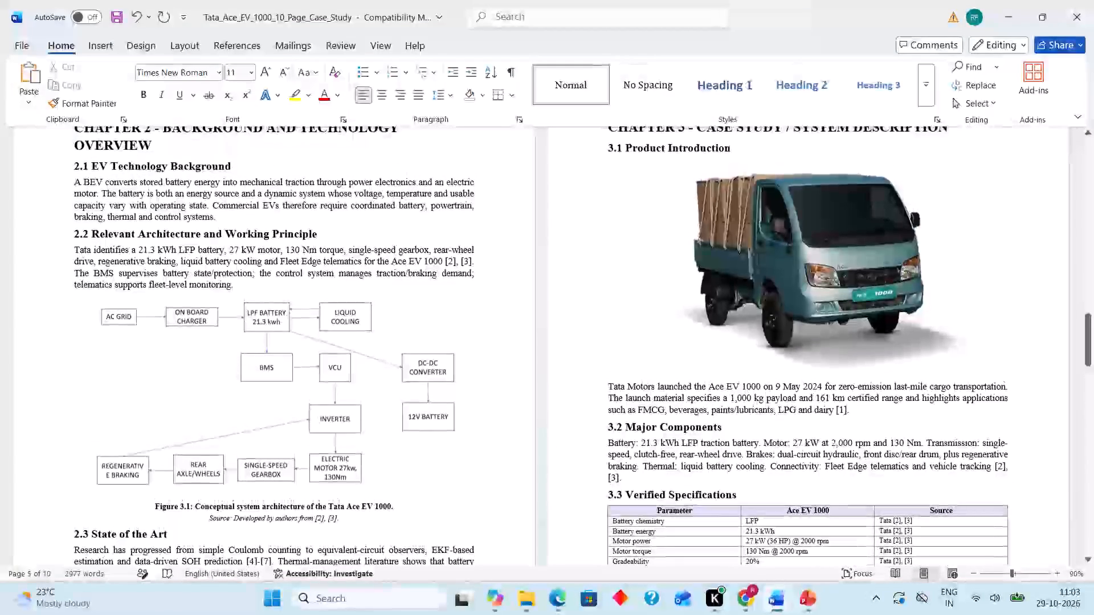
left_click(933, 306)
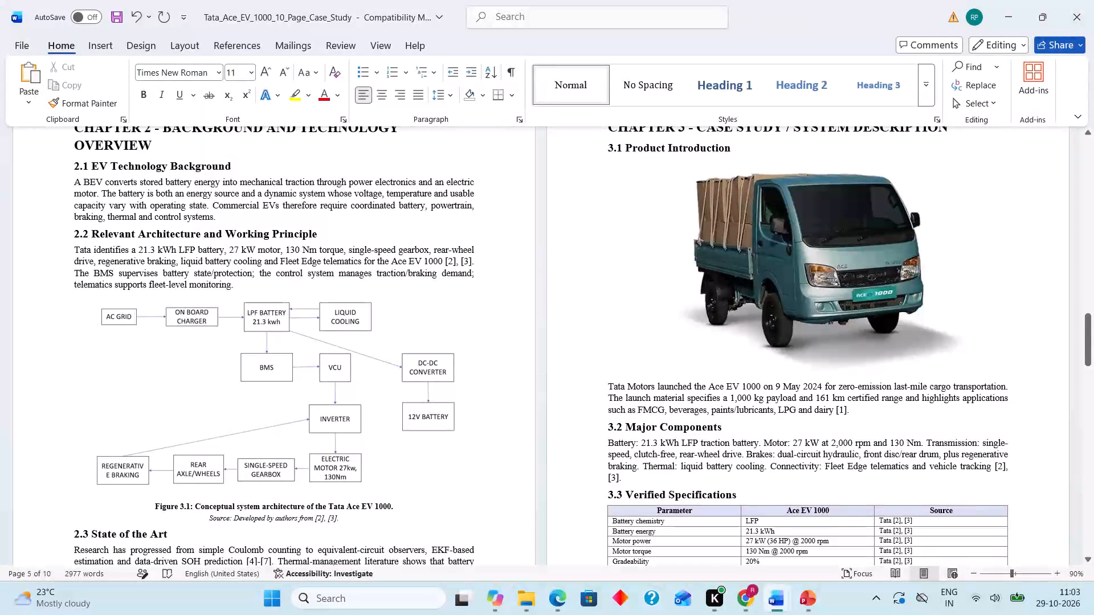
left_click(1023, 370)
key("Return")
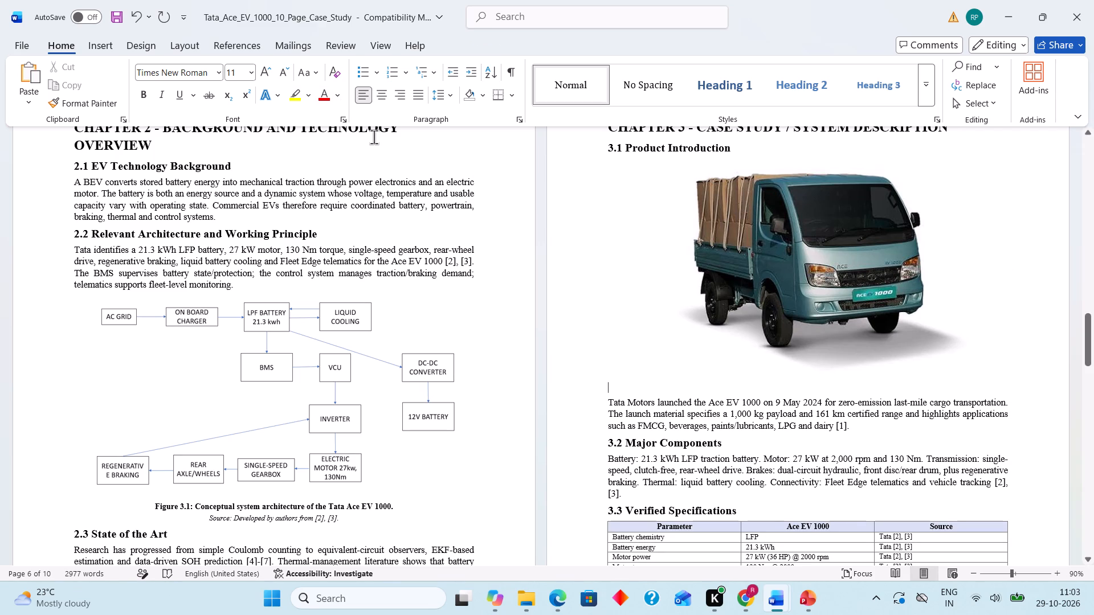
Review the page layout and the existing figure and table captions from Chapter 2 through the References.
scroll(374, 137, "right", 1)
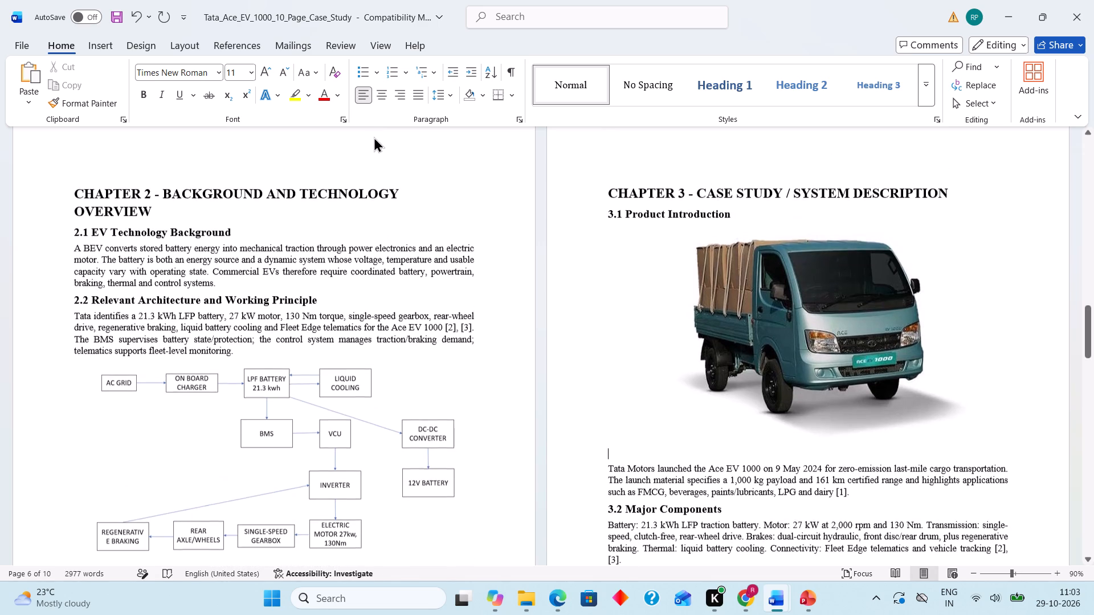
scroll(374, 137, "right", 1)
scroll(374, 137, "down", 1)
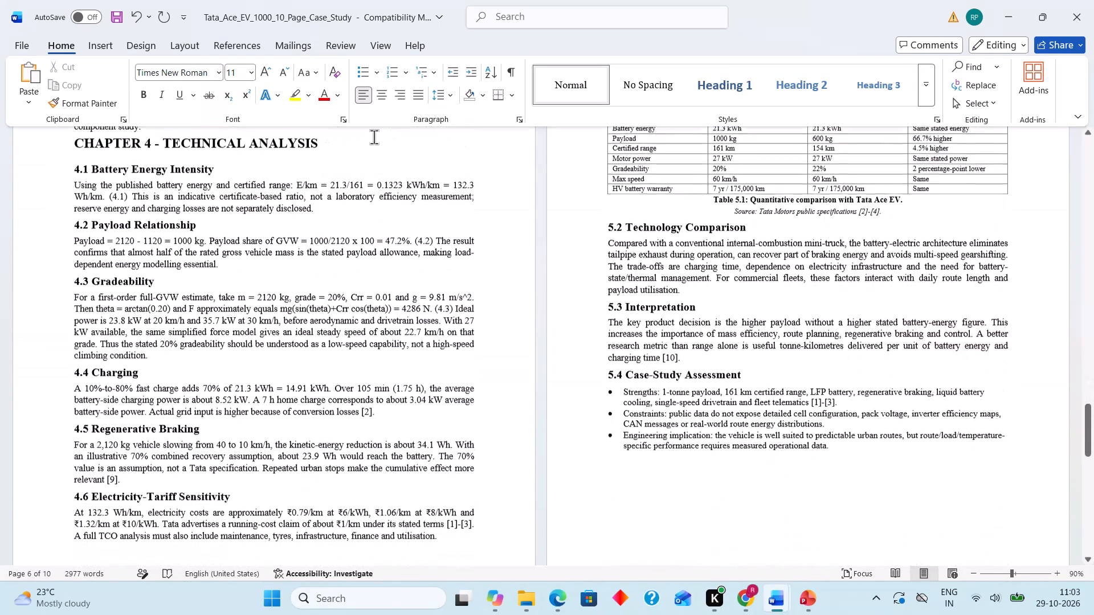
scroll(374, 137, "down", 1)
scroll(374, 137, "up", 1)
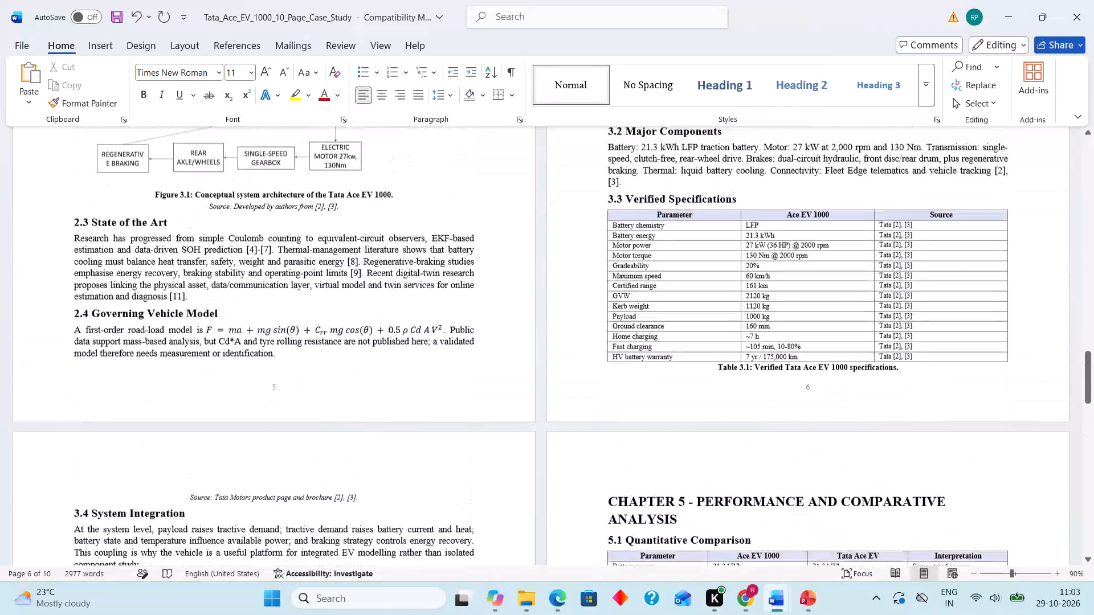
scroll(374, 137, "up", 1)
scroll(374, 137, "down", 4)
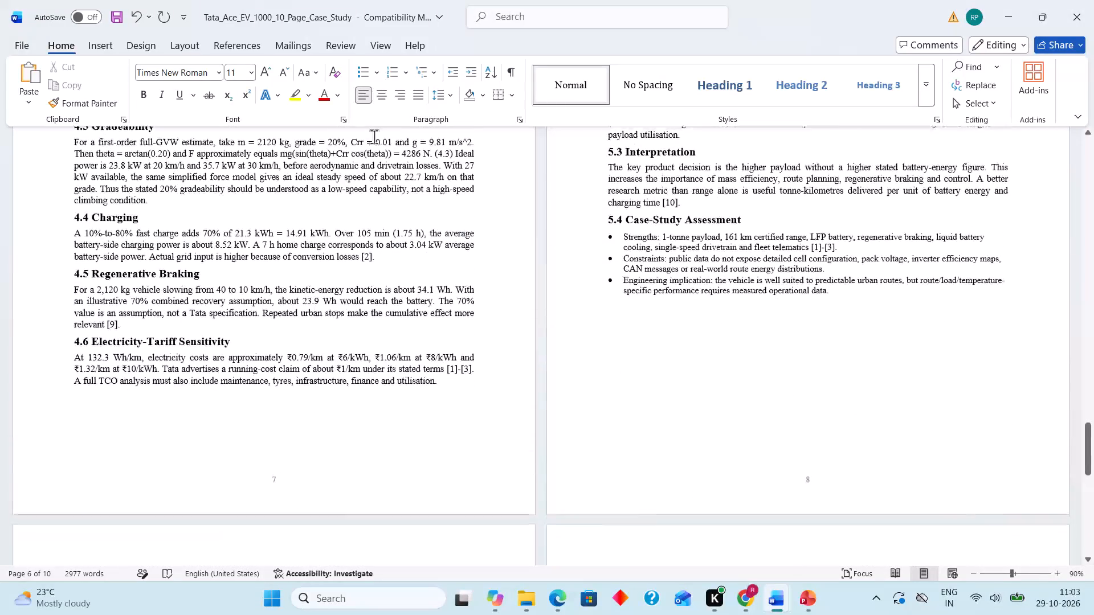
scroll(374, 137, "down", 10)
scroll(374, 137, "up", 2)
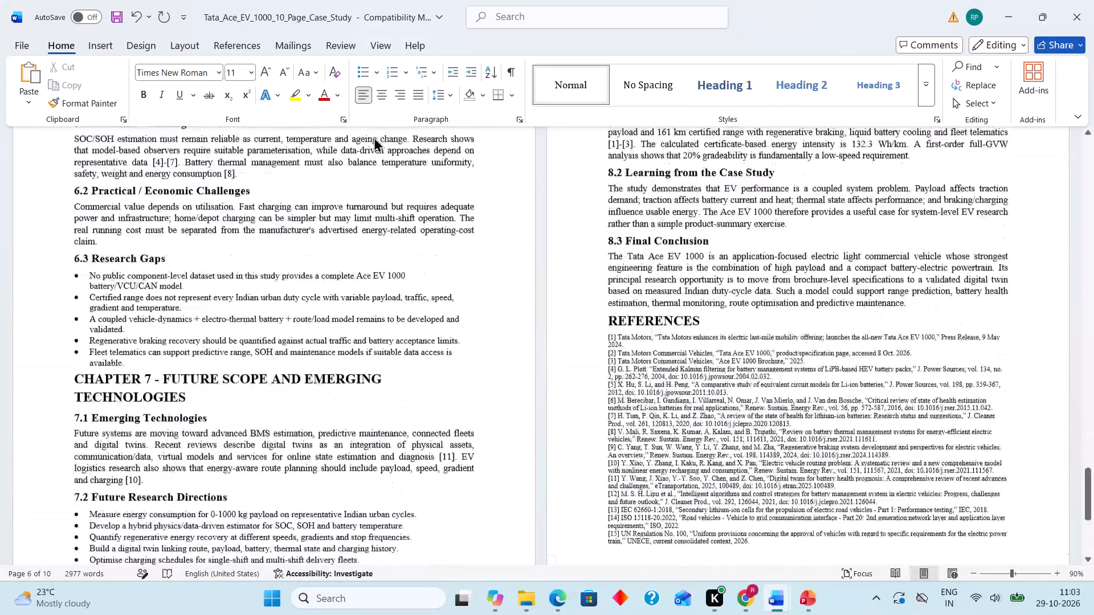
scroll(374, 137, "up", 5)
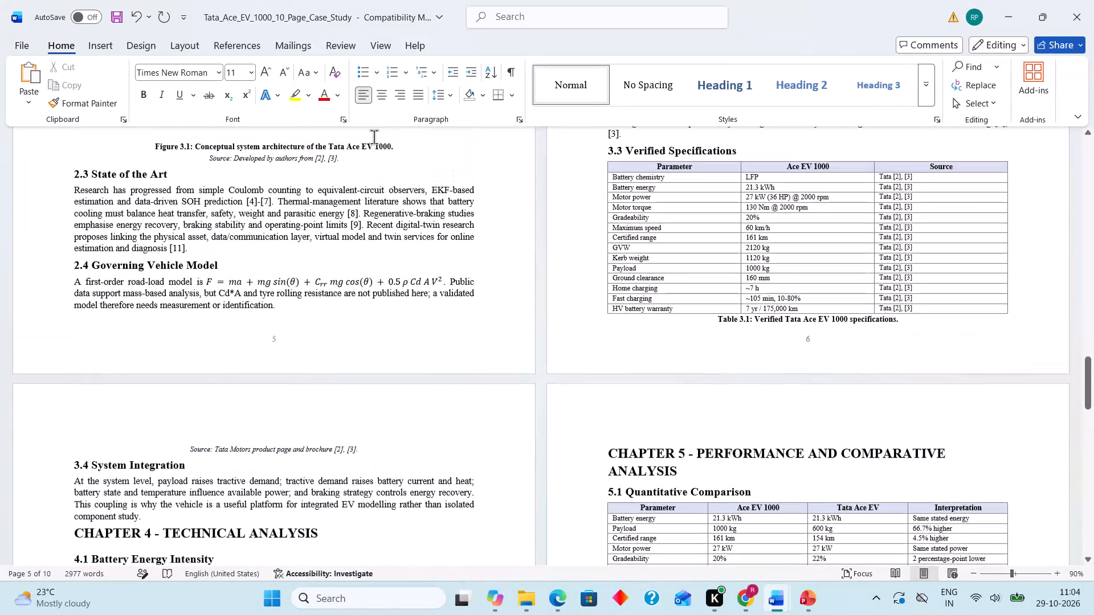
scroll(374, 137, "up", 2)
scroll(374, 137, "right", 1)
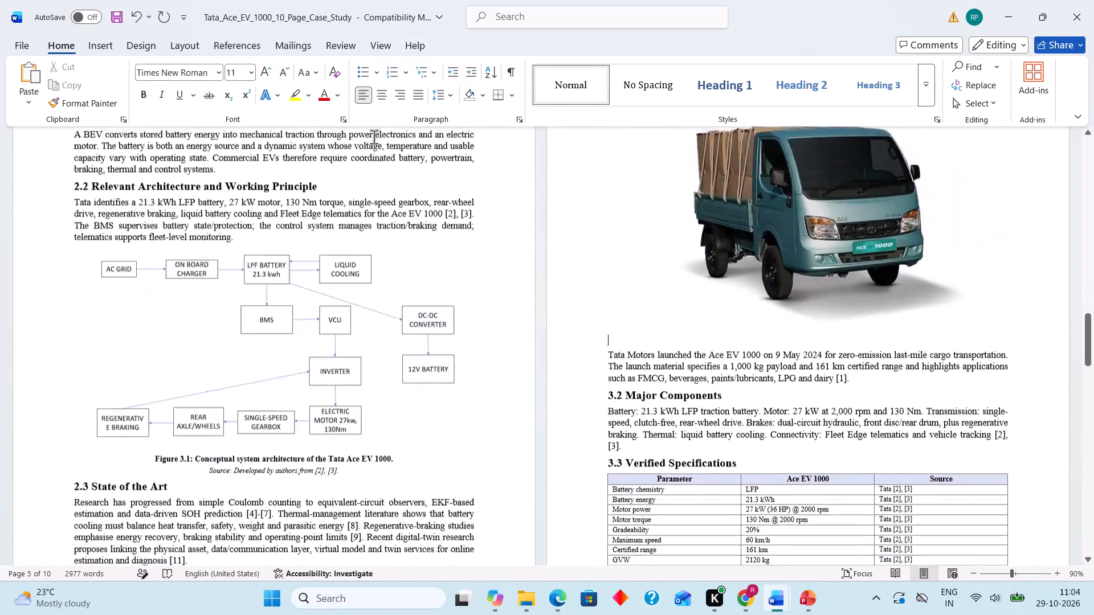
scroll(374, 137, "right", 1)
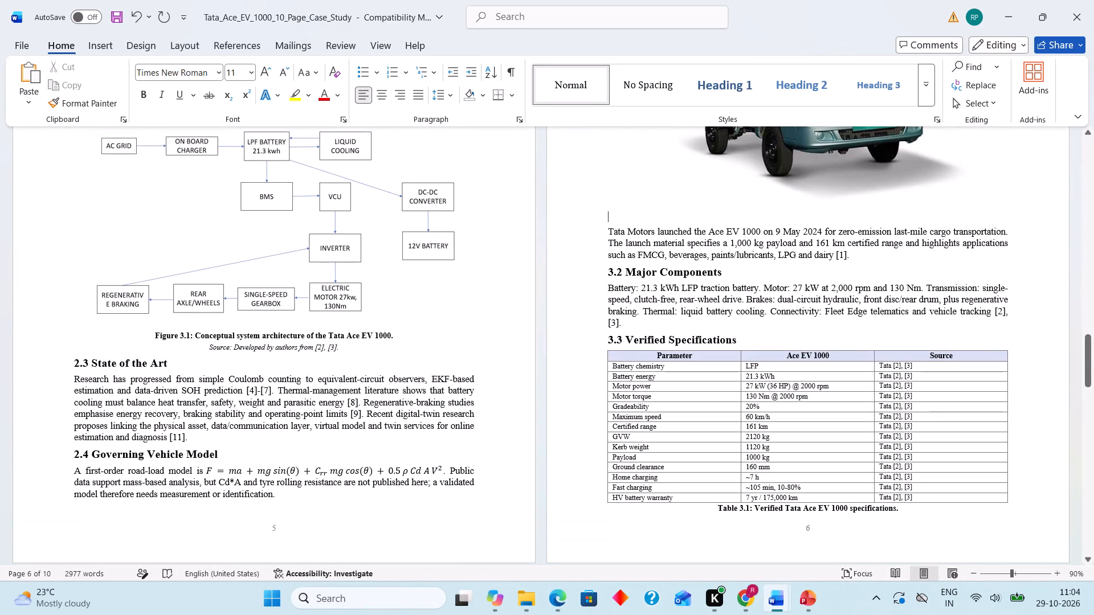
scroll(285, 240, "up", 1)
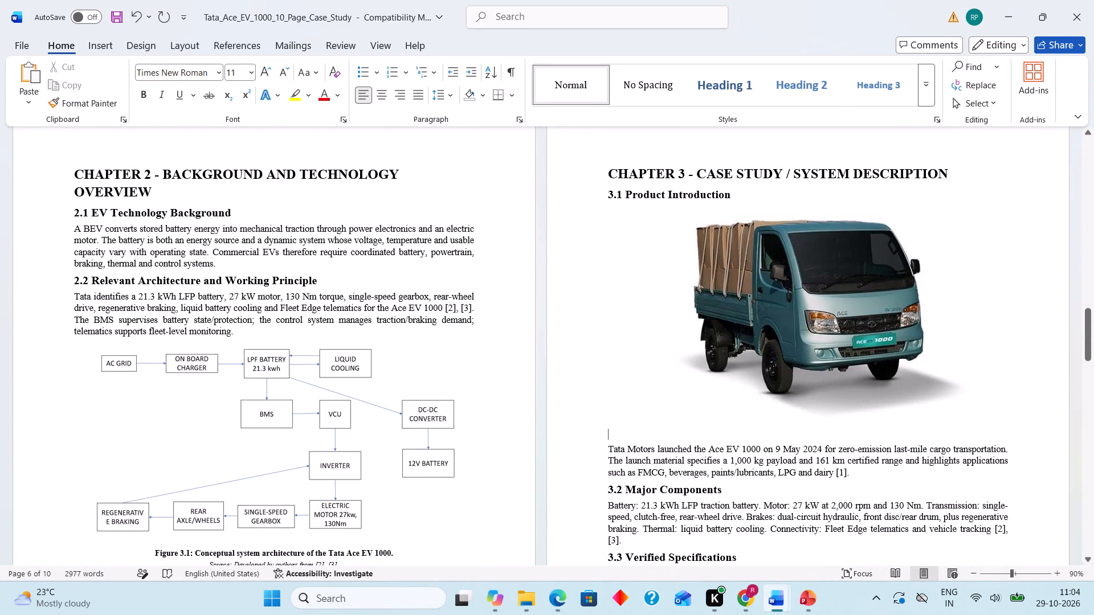
Enter the indented caption "Figure 3.2: TATA ACE EV 1000" on the empty line below the truck image in section 3.1.
key("f")
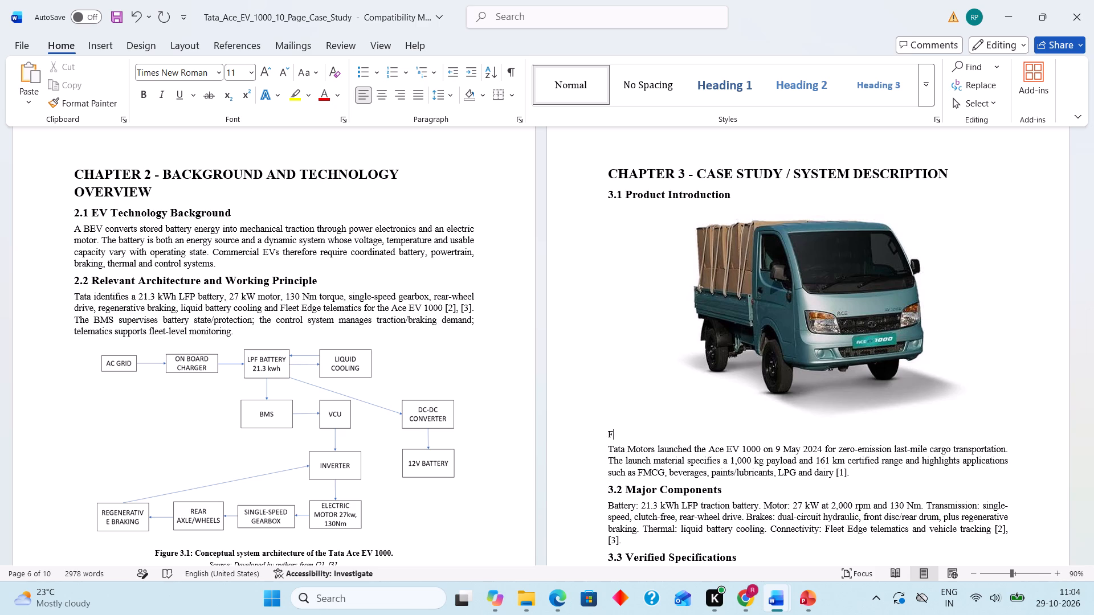
key("i")
type("gure")
key("Left")
key("Left")
key("Left")
key("Left")
key("Left")
key("Left")
key("space")
key("space")
key("space")
key("space")
key("space")
key("space")
key("space")
key("space")
key("space")
key("space")
key("space")
key("space")
key("space")
key("Right")
key("Right")
key("Right")
key("Right")
key("Right")
key("Right")
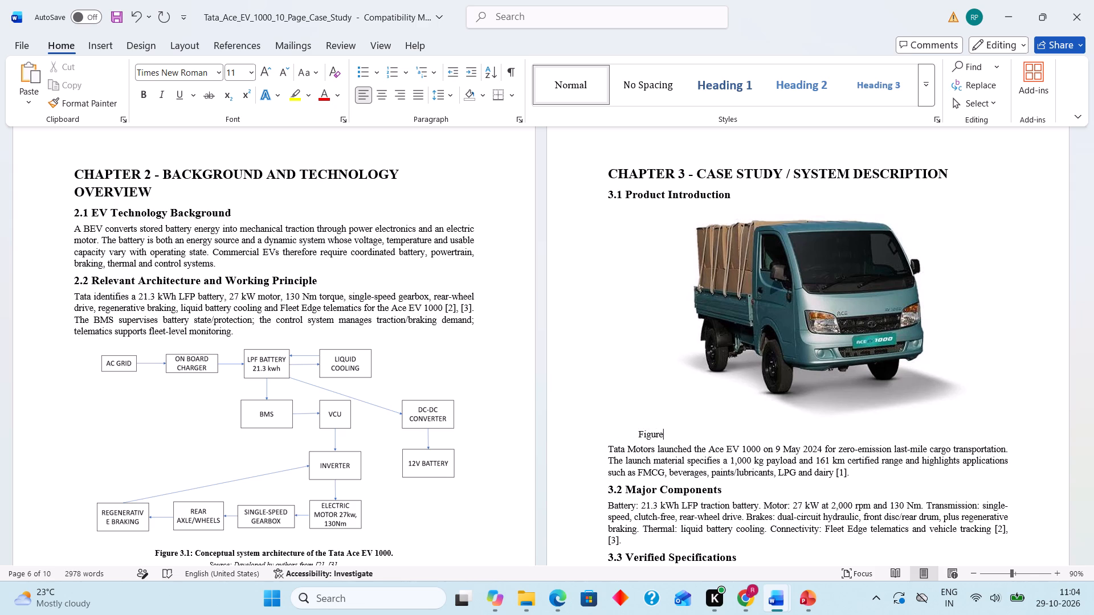
key("space")
type("3")
type(".2")
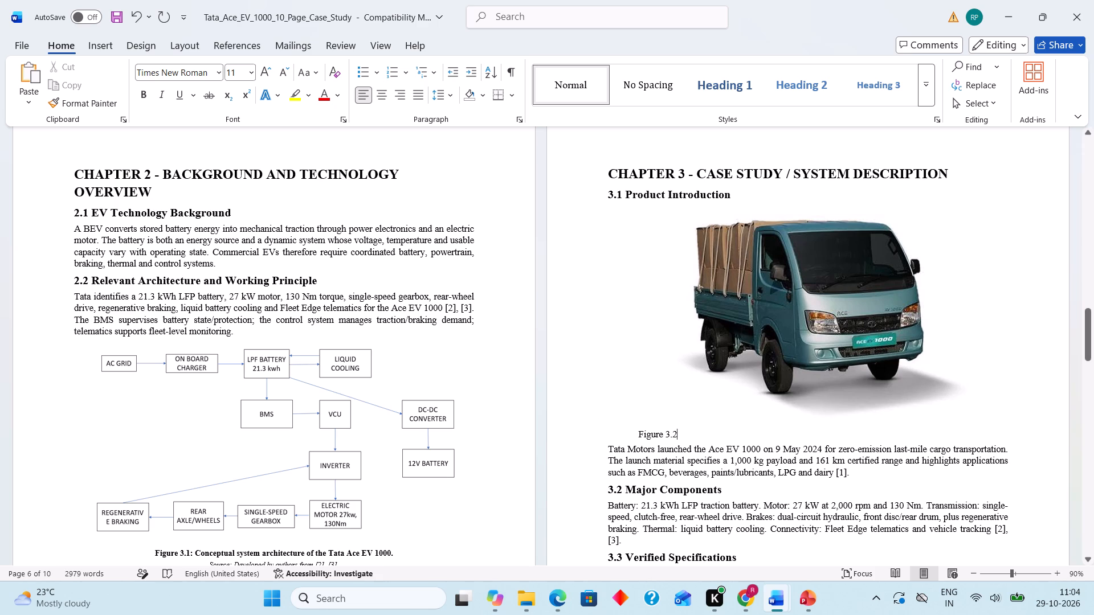
key("shift+colon")
key("space")
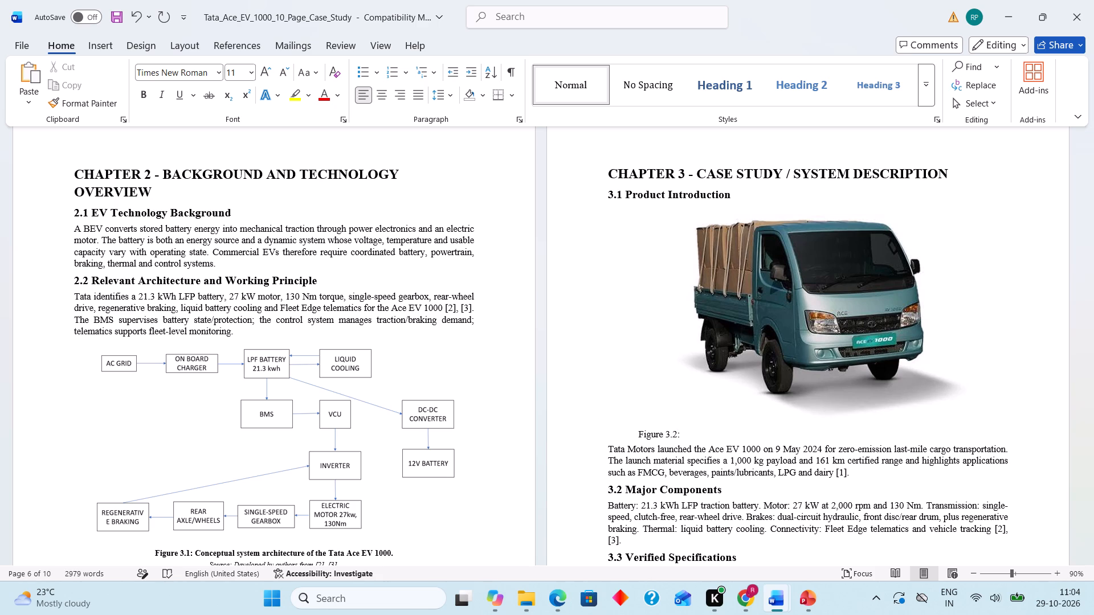
type("TATA")
key("space")
type("ACE")
key("space")
type("EV !))))")
key("BackSpace")
key("BackSpace")
key("BackSpace")
key("BackSpace")
key("BackSpace")
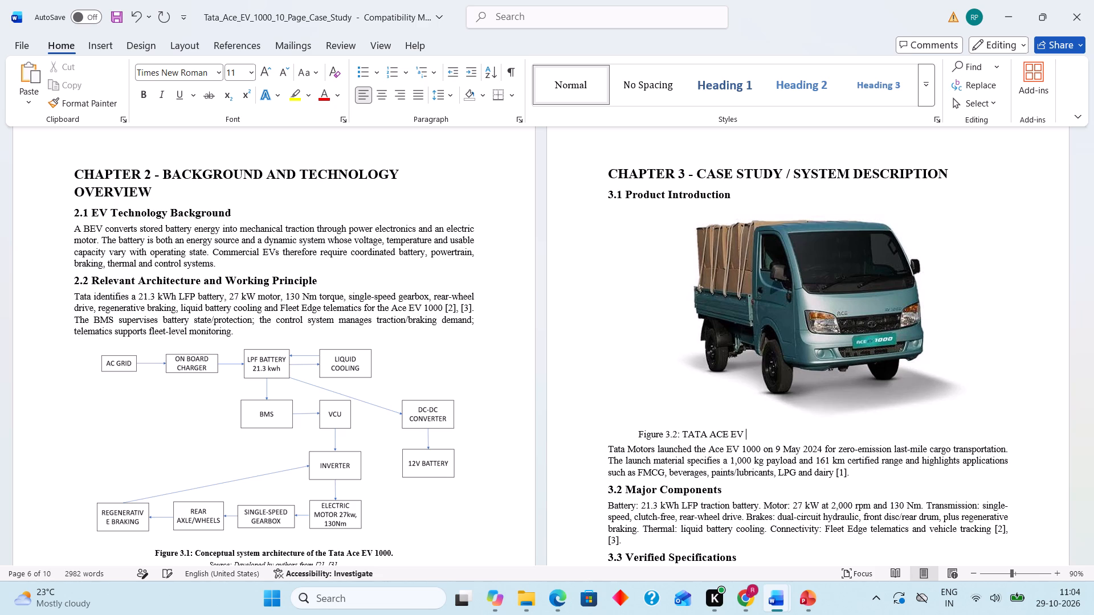
type("1000")
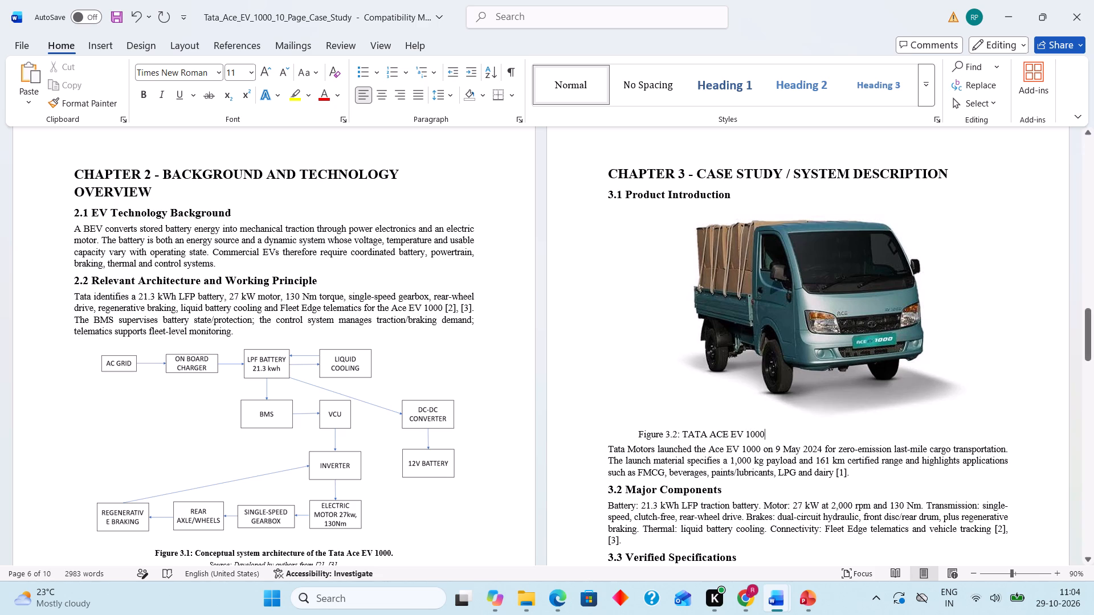
Shift the Figure 3.2 caption with leading spaces so it sits roughly centred beneath the truck image.
left_click(631, 432)
key("space")
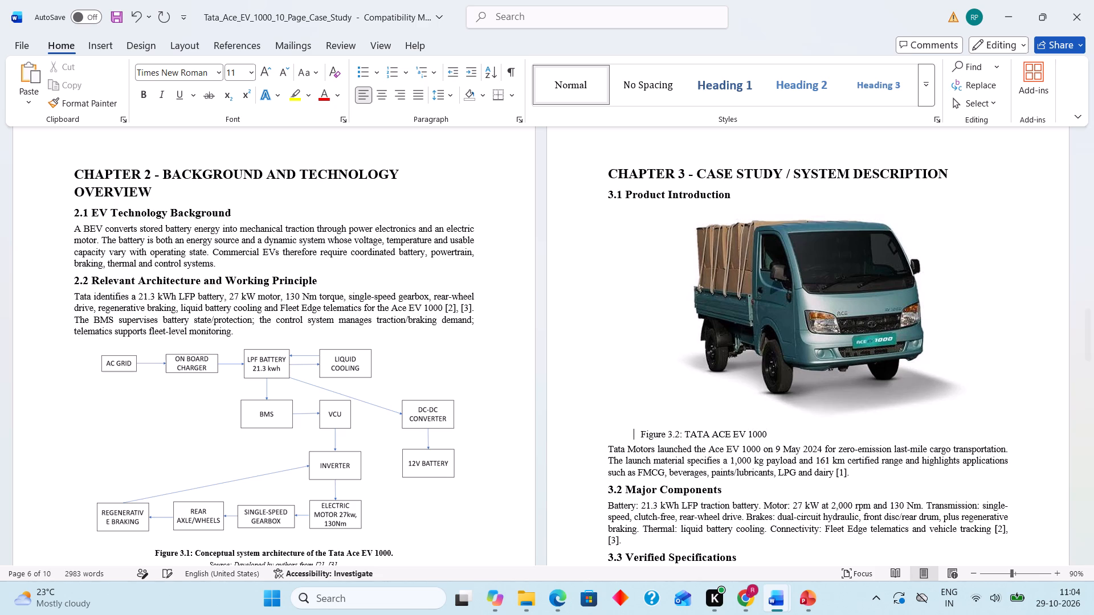
key("space")
key("space")
key("space")
key("space")
key("space")
key("space")
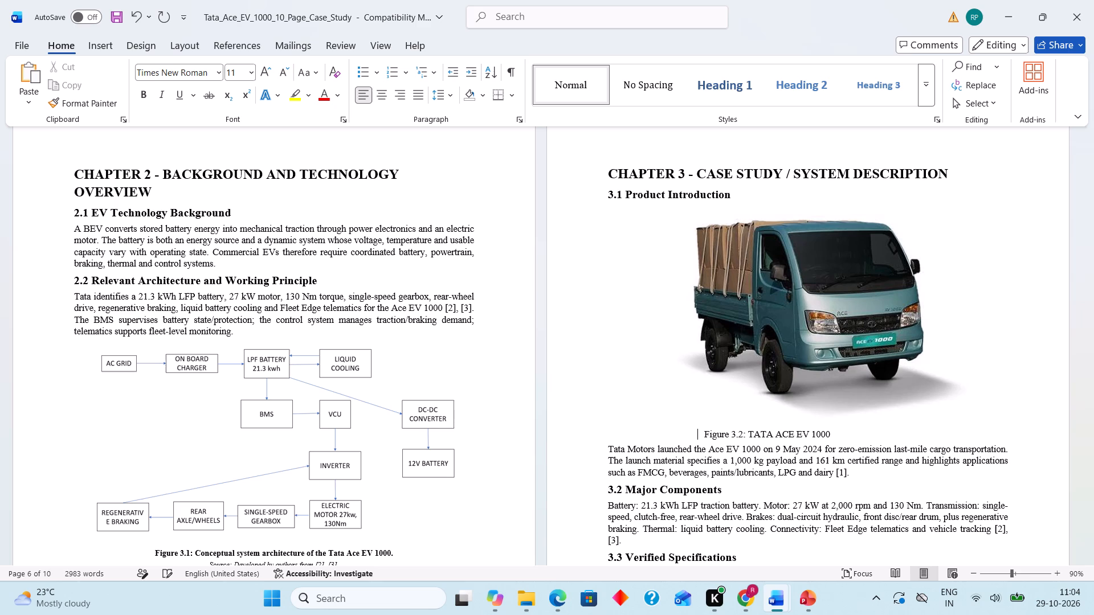
key("space")
key("space")
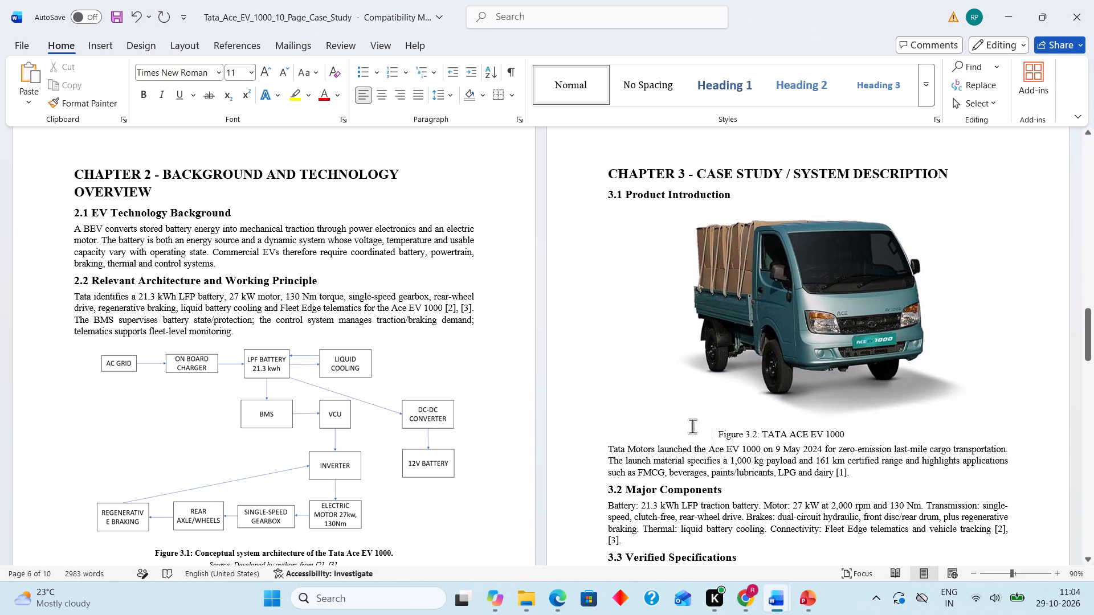
Format the Figure 3.2 caption as bold 9.5 pt text, matching the Figure 3.1 caption.
left_click_drag(720, 433, 810, 429)
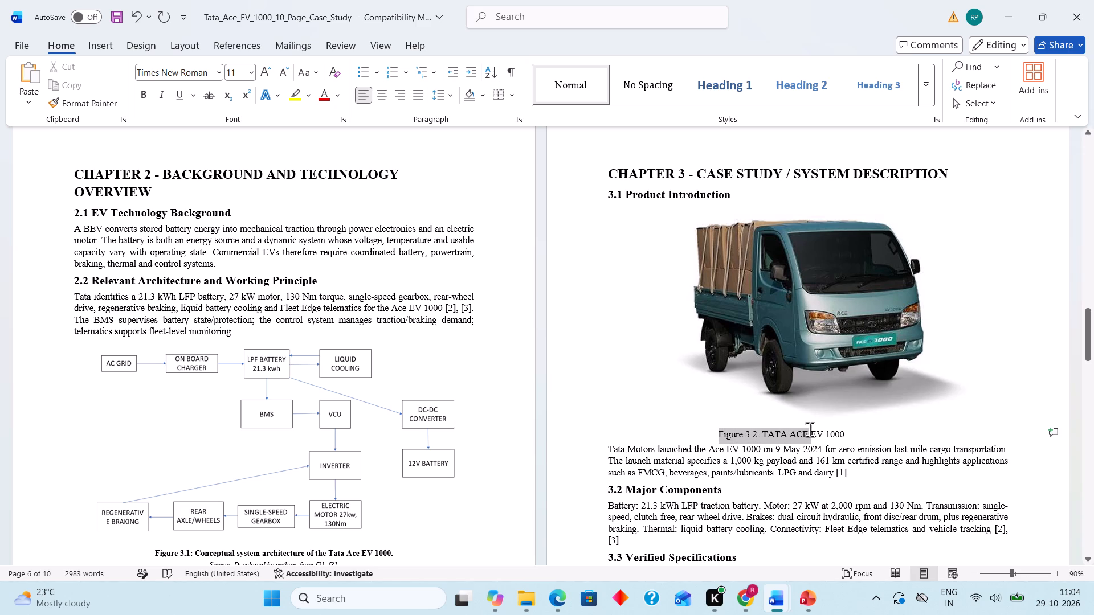
left_click_drag(810, 429, 839, 429)
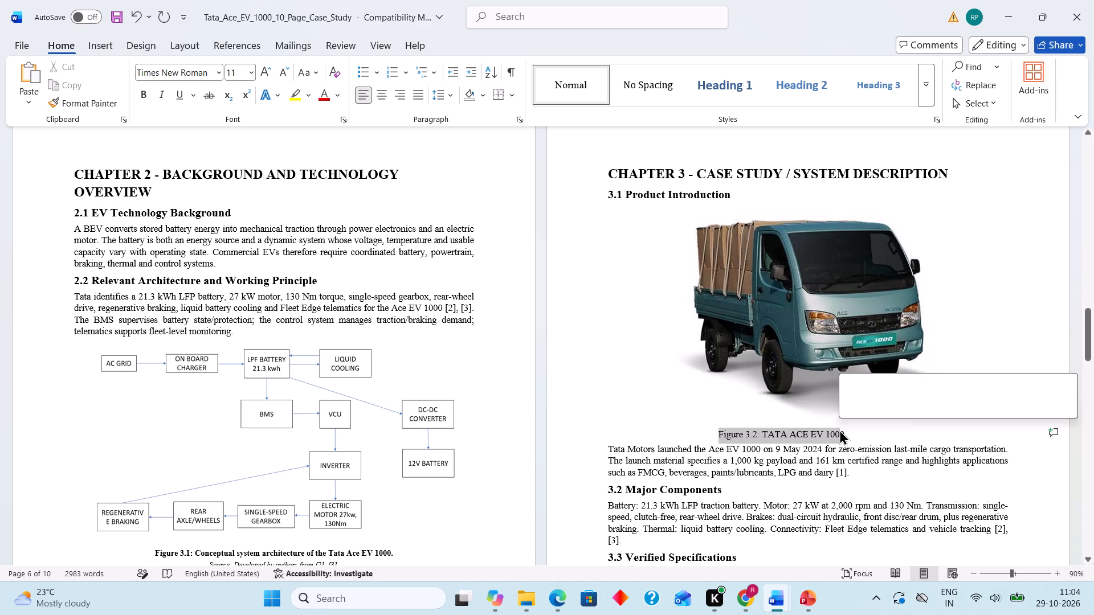
left_click_drag(155, 551, 166, 552)
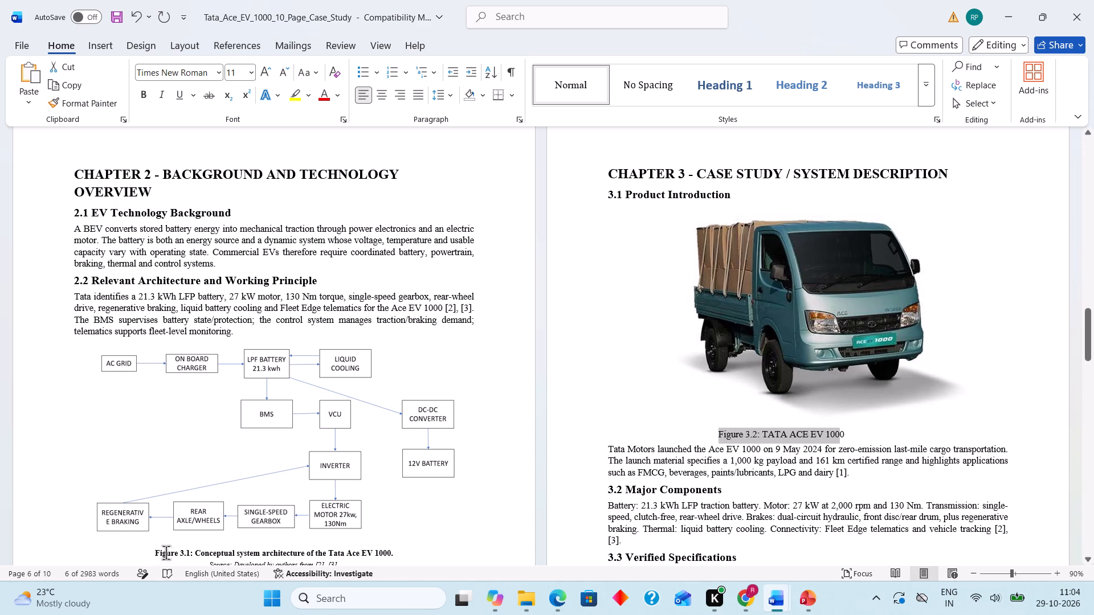
left_click_drag(166, 552, 388, 552)
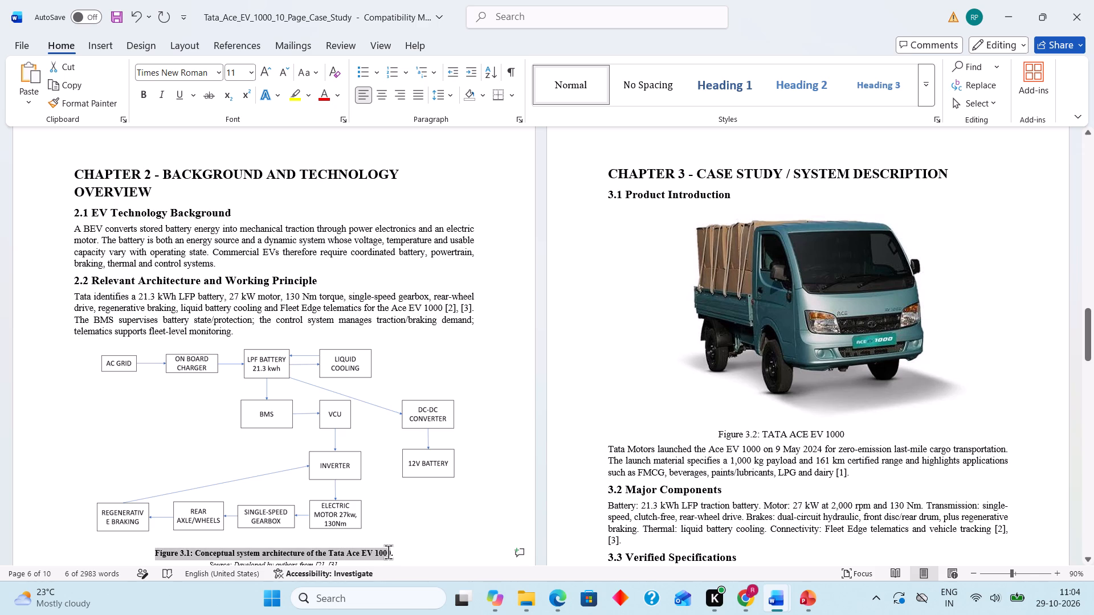
left_click_drag(388, 552, 393, 552)
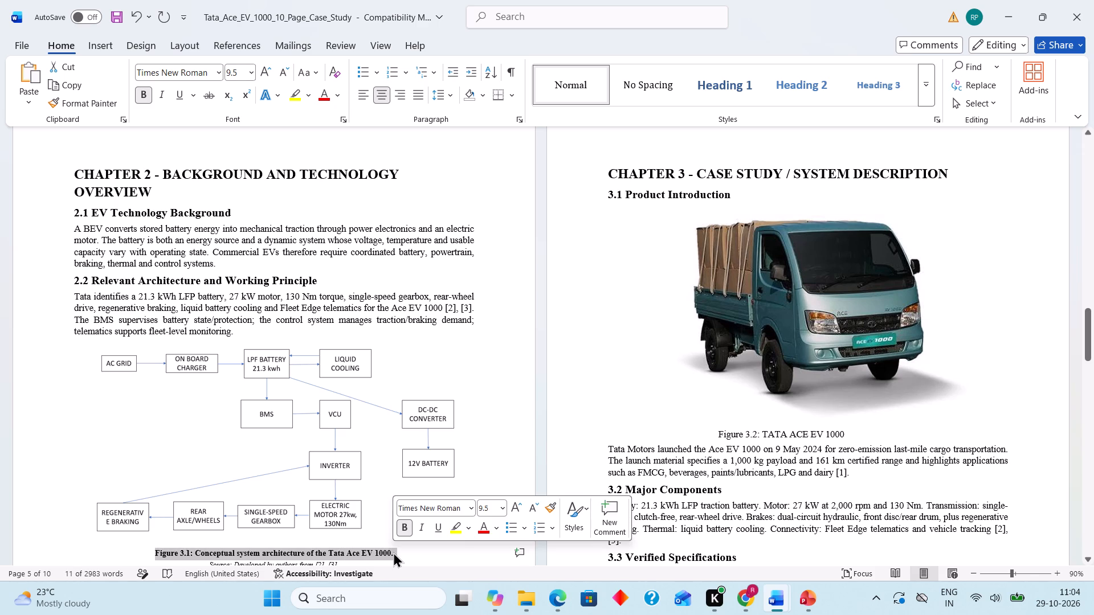
left_click_drag(716, 432, 744, 437)
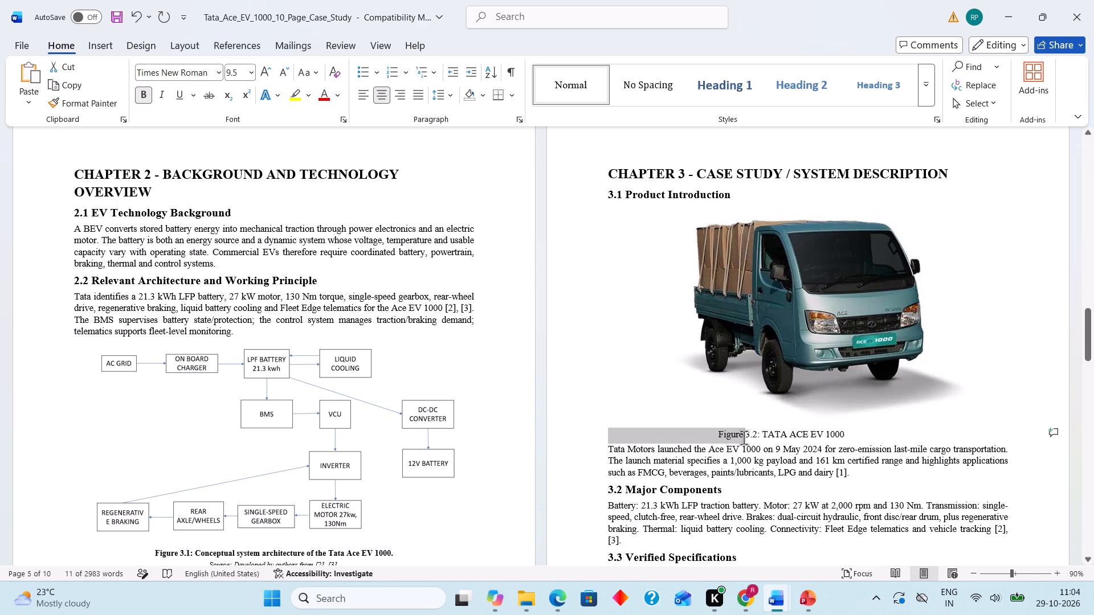
left_click_drag(744, 437, 853, 429)
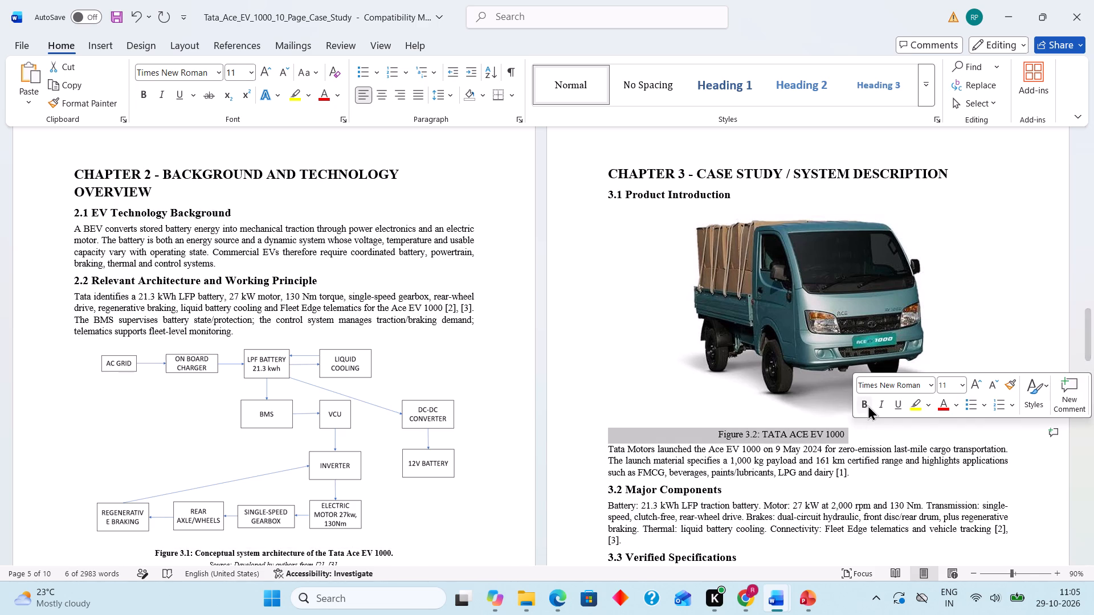
left_click(868, 403)
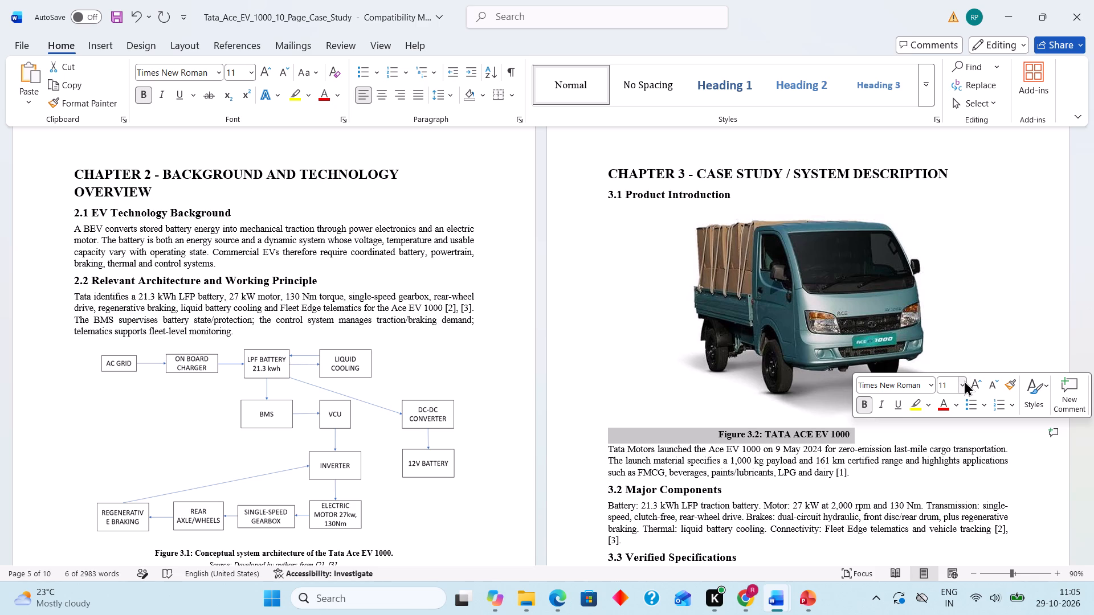
left_click(964, 380)
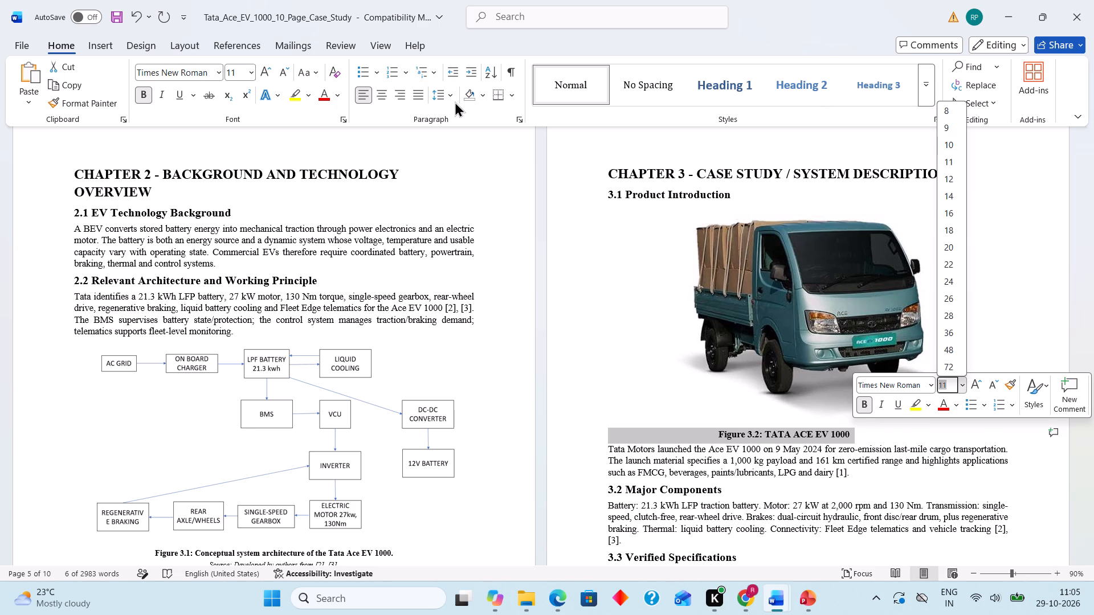
left_click(239, 71)
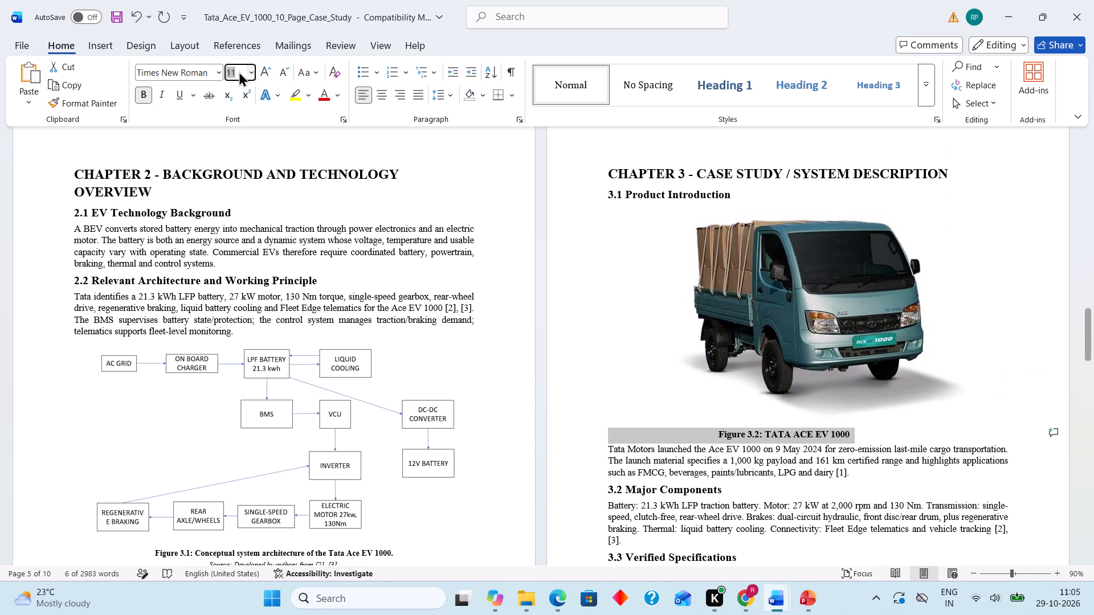
key("BackSpace")
type("9.")
key("5")
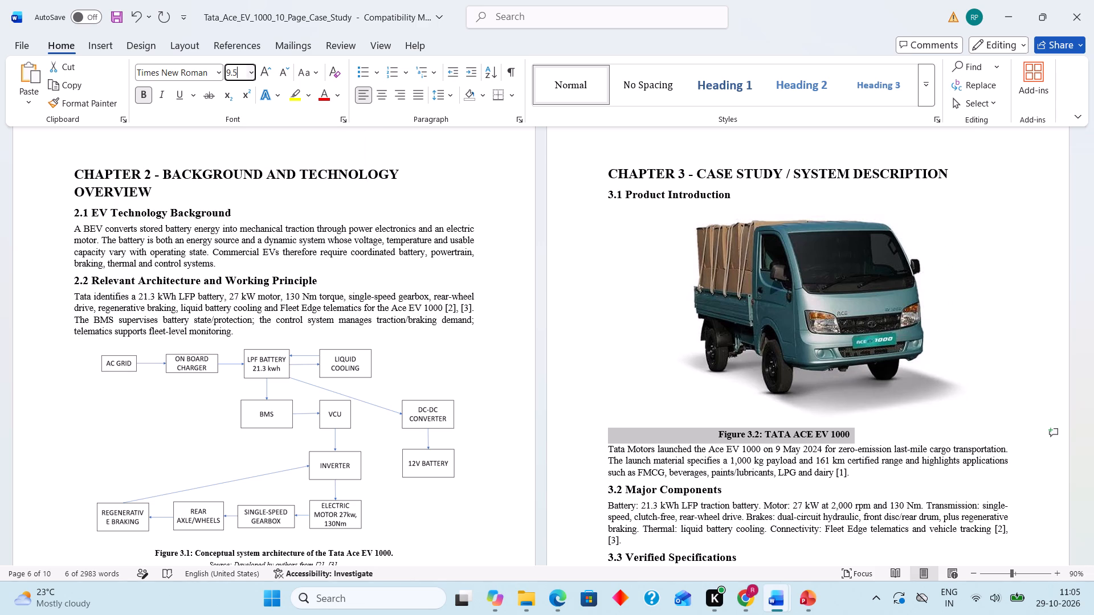
key("Return")
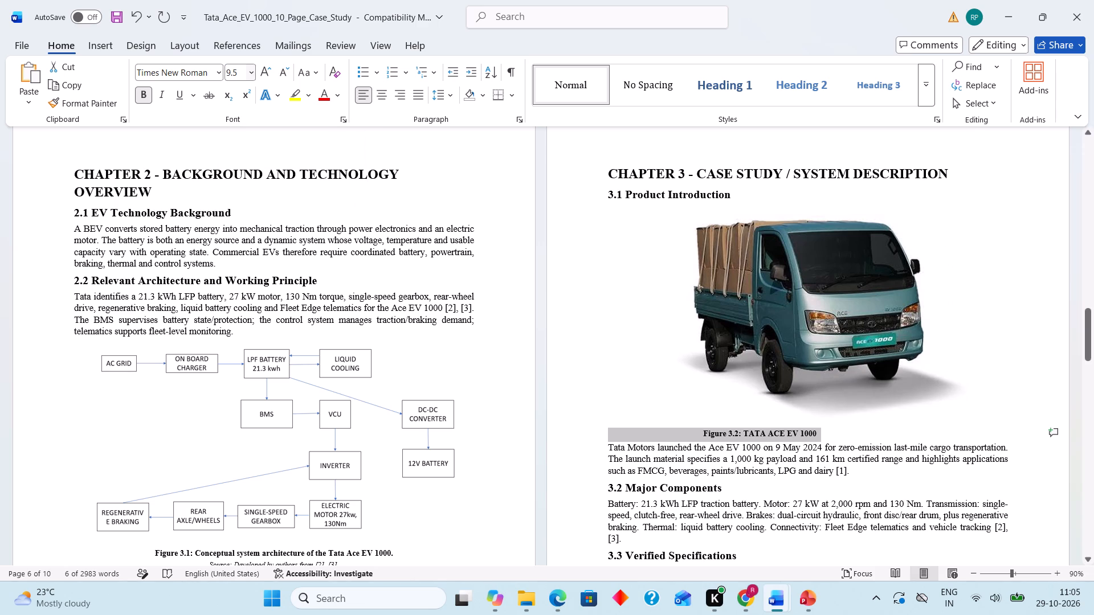
Re-centre the resized Figure 3.2 caption beneath the truck image by adding more leading spaces.
left_click(699, 433)
key("space")
key("space")
key("space")
key("space")
key("space")
key("space")
key("space")
key("space")
key("space")
key("space")
key("space")
key("space")
key("space")
key("space")
key("space")
key("space")
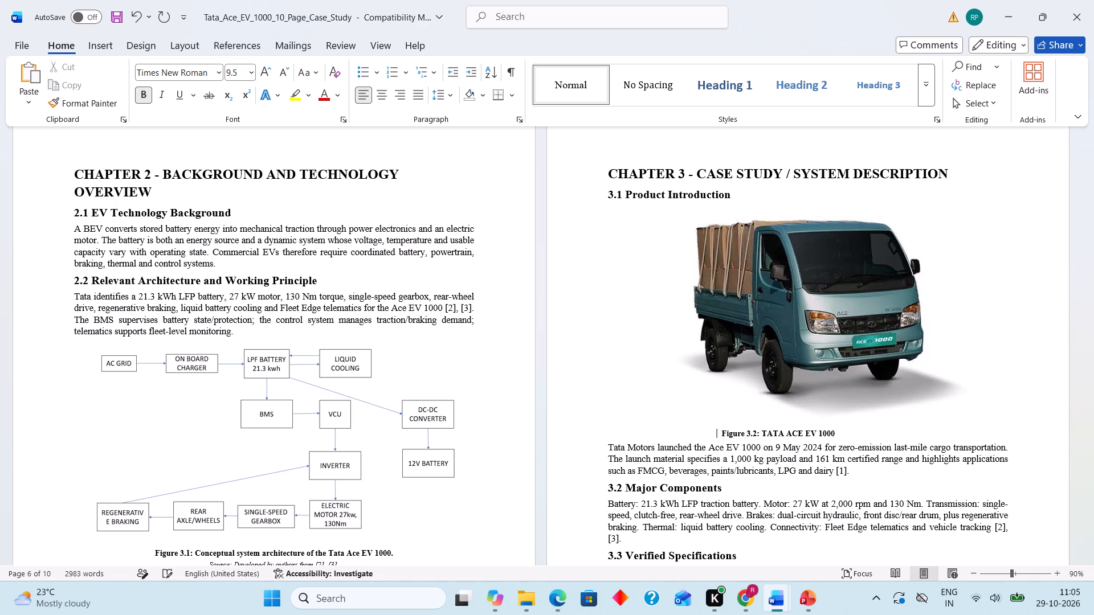
key("space")
key("space")
key("space")
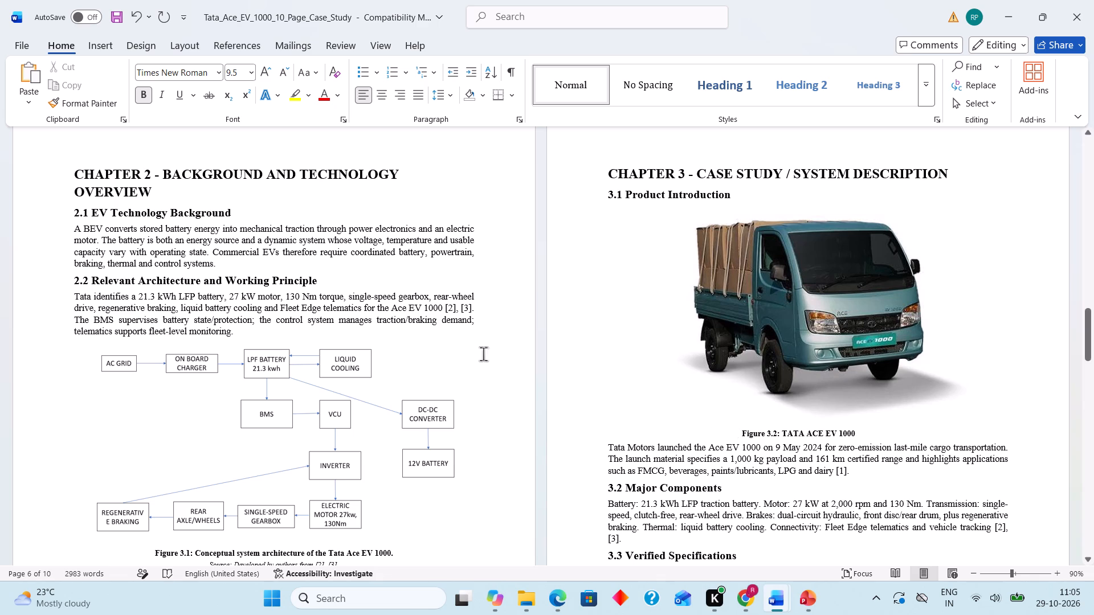
Shorten the "CERTIFICATE / DECLARATION" heading on page 2 to "DECLARATION".
scroll(373, 338, "up", 5)
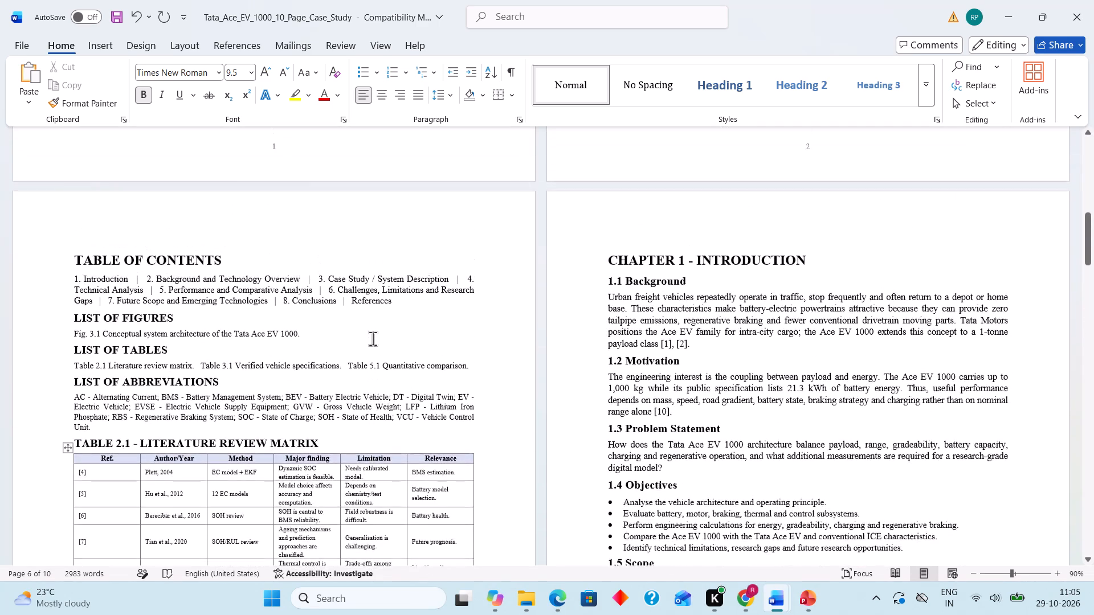
scroll(373, 338, "up", 3)
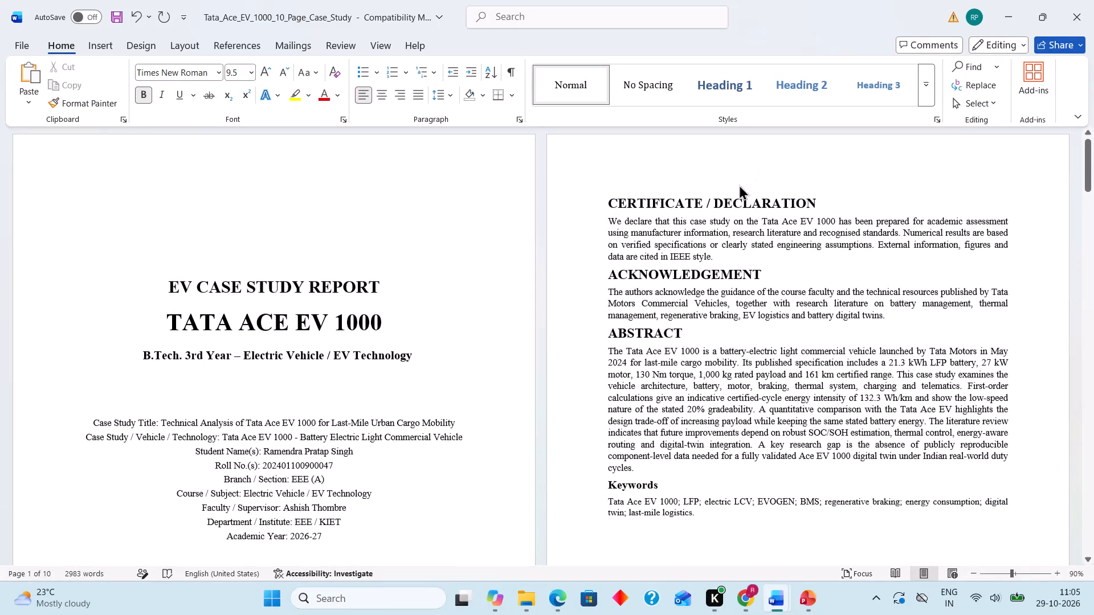
left_click(713, 204)
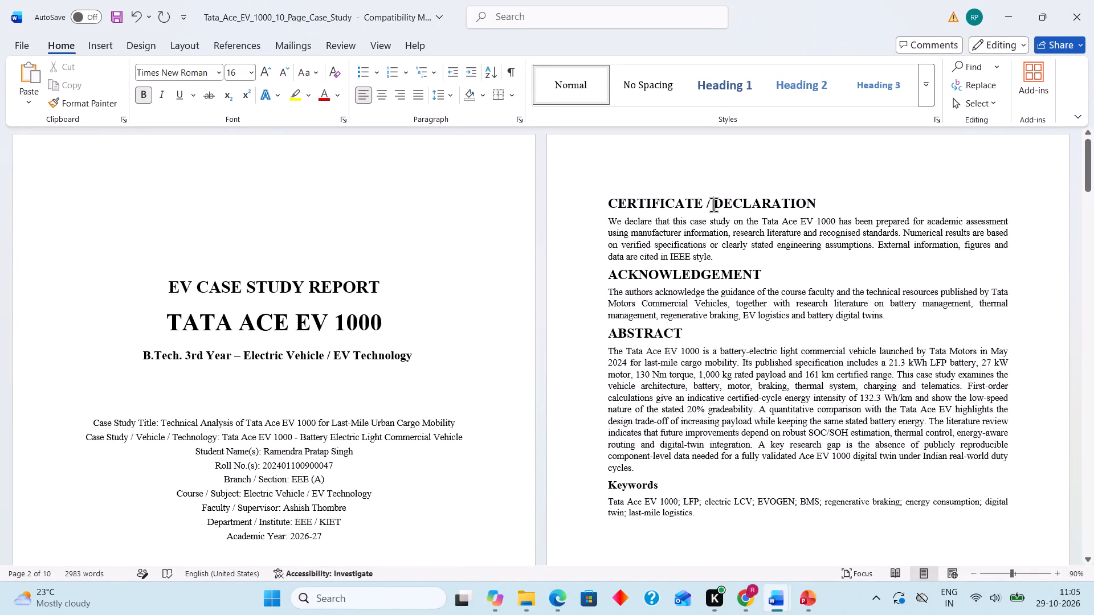
key("BackSpace")
key("BackSpace")
key("BackSpace")
key("BackSpace")
key("BackSpace")
key("BackSpace")
key("BackSpace")
key("BackSpace")
key("BackSpace")
key("BackSpace")
key("BackSpace")
key("BackSpace")
key("BackSpace")
key("BackSpace")
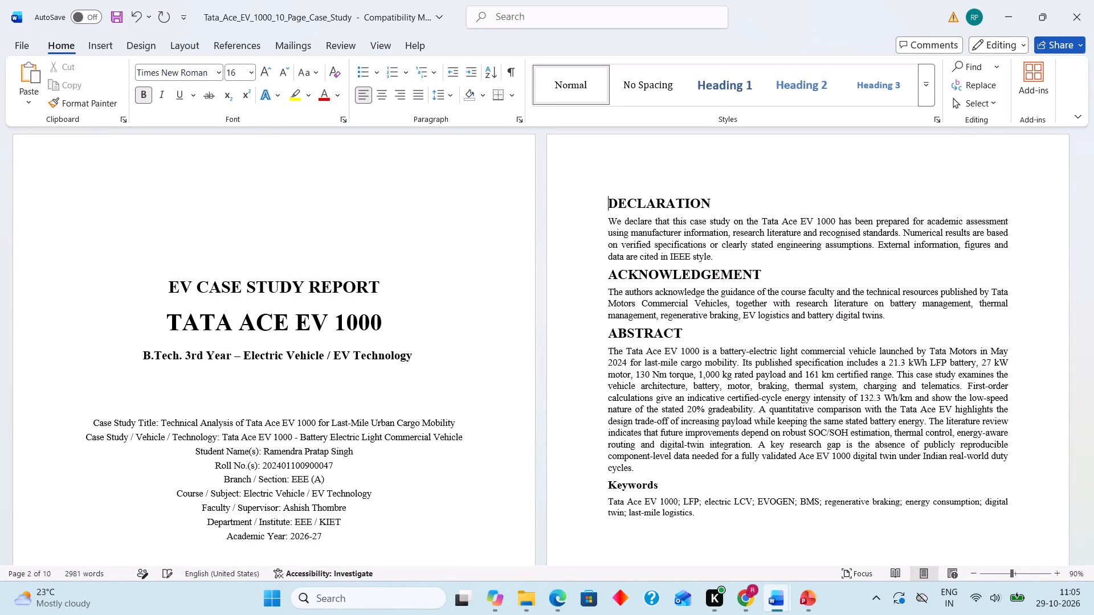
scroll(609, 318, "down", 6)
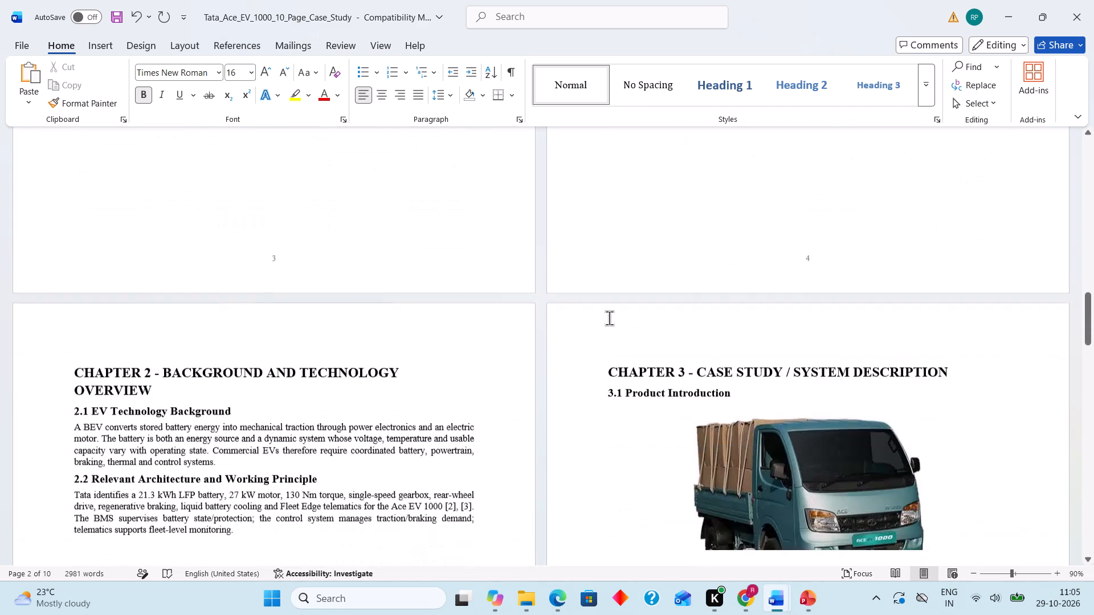
Review the report pages from Chapter 2 through the references for layout and headings.
scroll(609, 318, "down", 7)
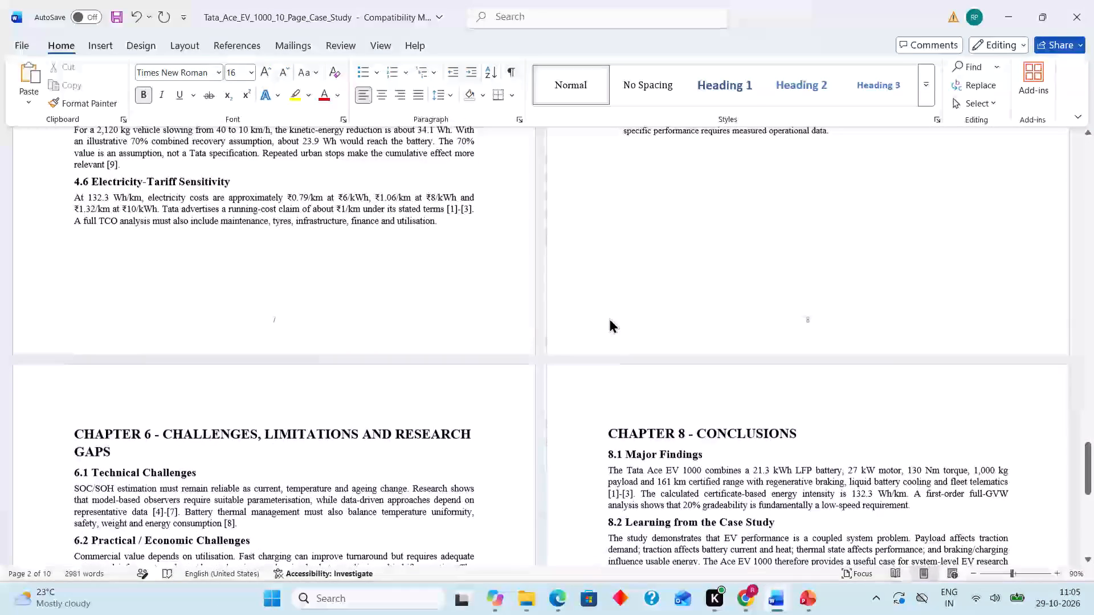
scroll(609, 318, "right", 1)
scroll(609, 318, "down", 1)
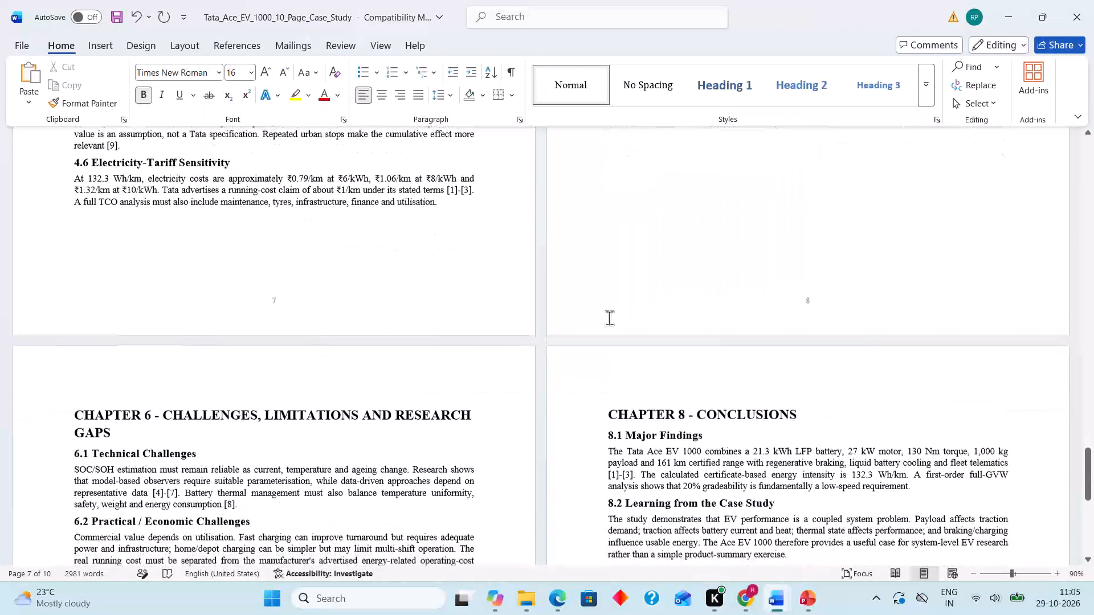
scroll(609, 318, "down", 3)
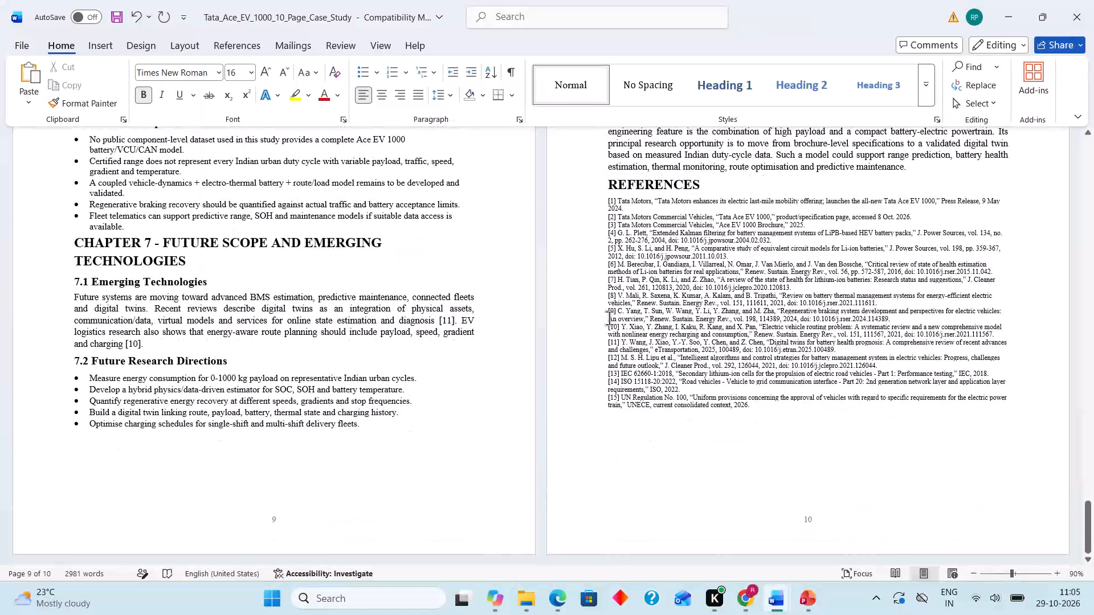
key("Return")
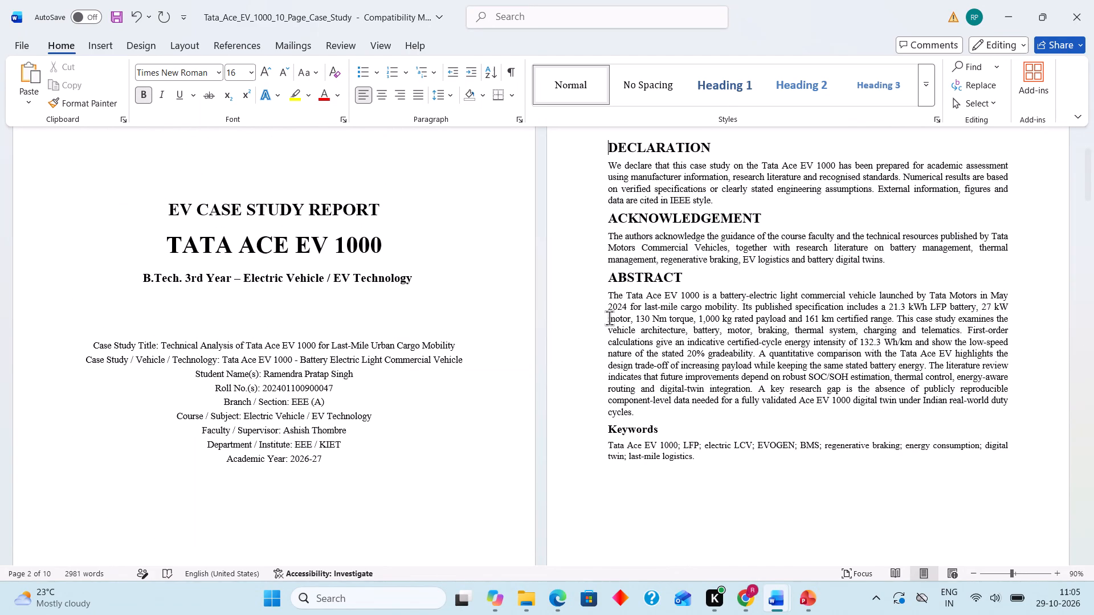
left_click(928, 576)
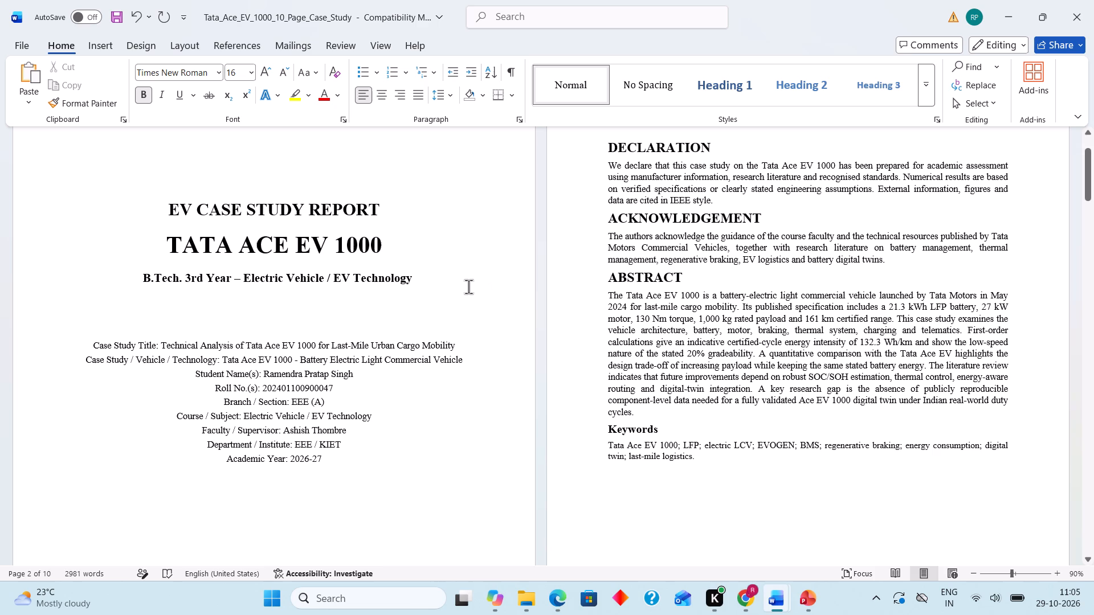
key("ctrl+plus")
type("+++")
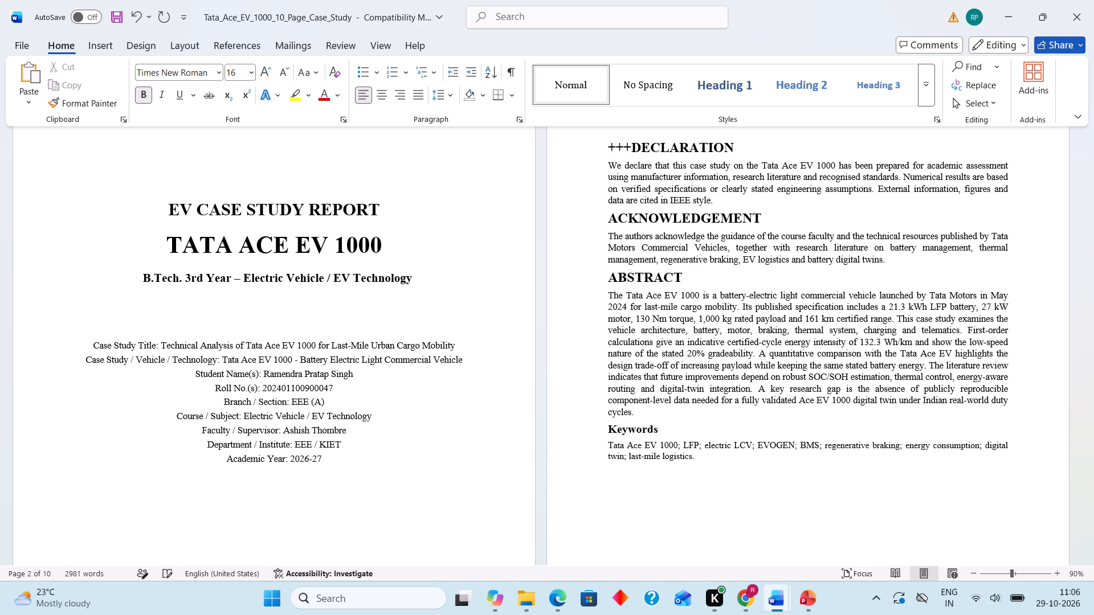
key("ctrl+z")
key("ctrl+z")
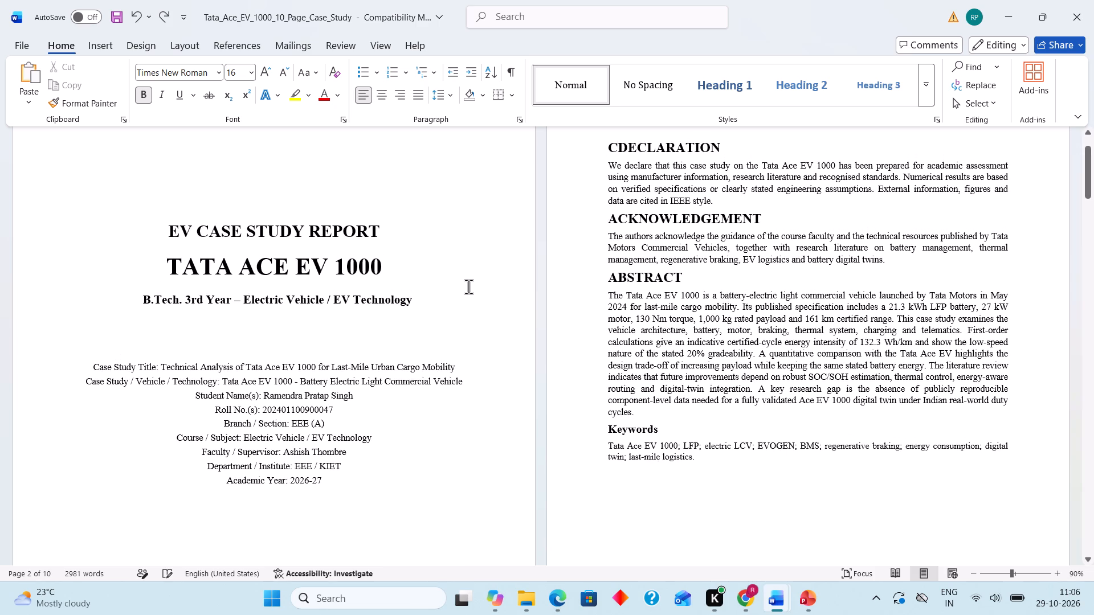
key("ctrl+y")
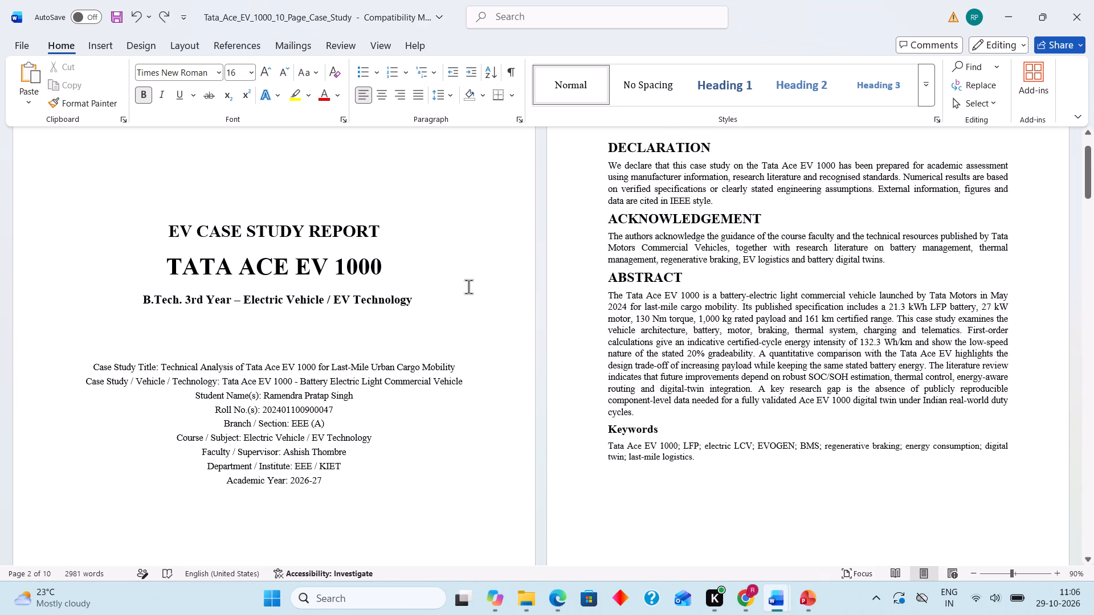
Review the whole report, from the cover page and declaration through the chapters to the references.
scroll(580, 415, "up", 3)
scroll(580, 415, "down", 3)
scroll(580, 415, "right", 1)
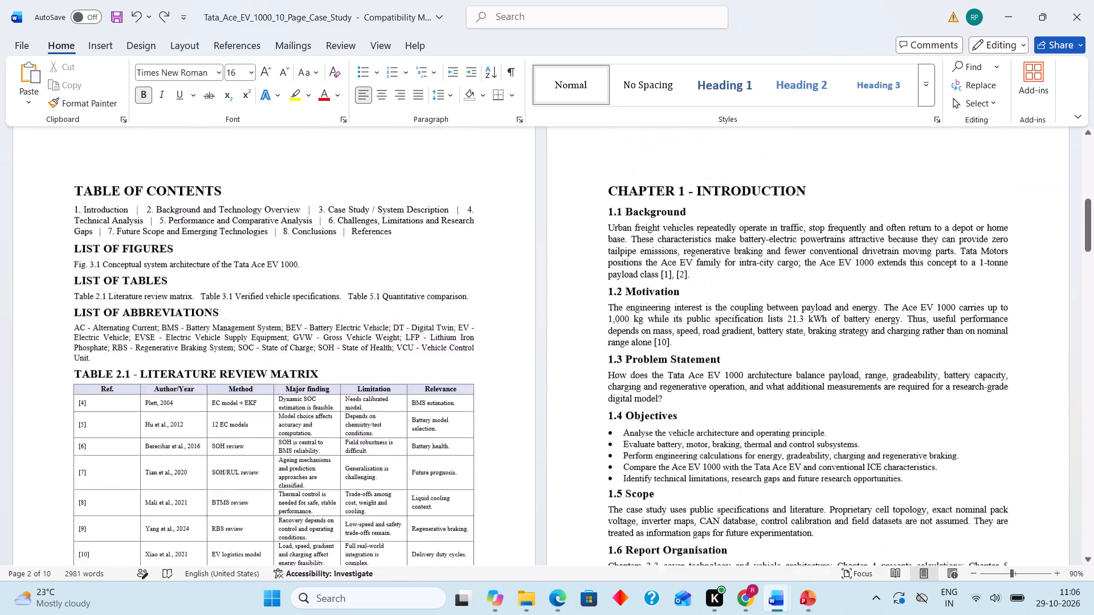
scroll(580, 415, "right", 1)
scroll(580, 415, "down", 2)
scroll(580, 415, "up", 3)
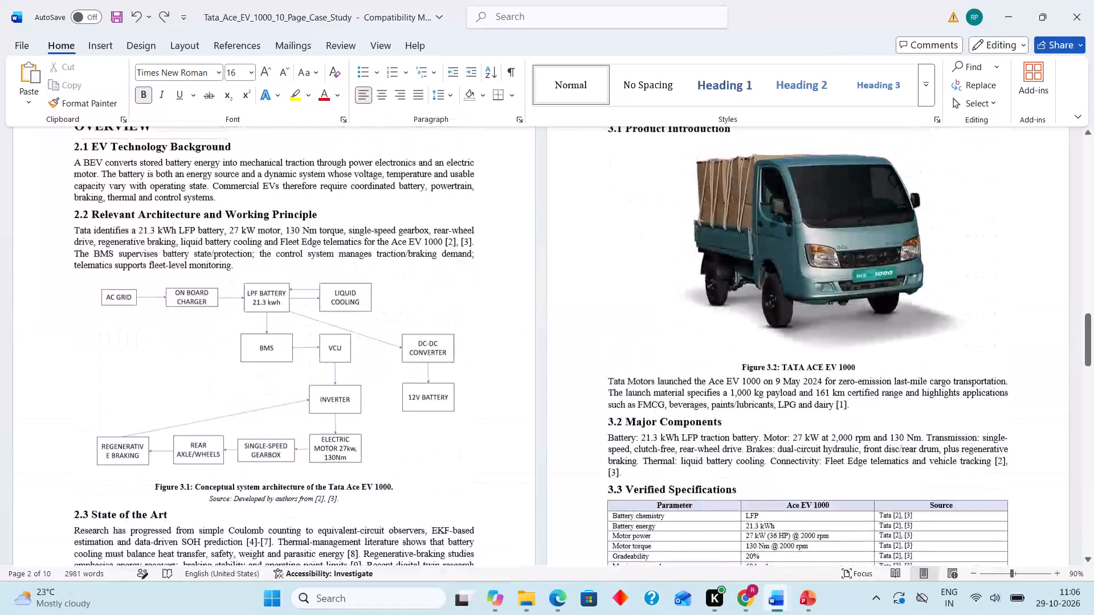
scroll(580, 415, "up", 2)
scroll(580, 415, "down", 3, "ctrl")
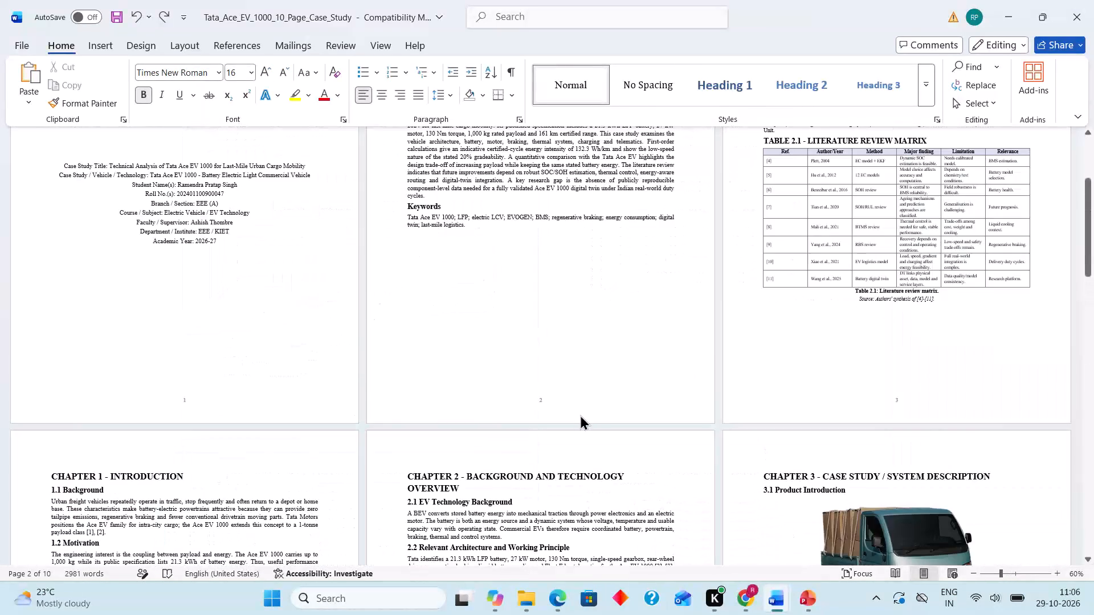
scroll(580, 415, "up", 4, "ctrl")
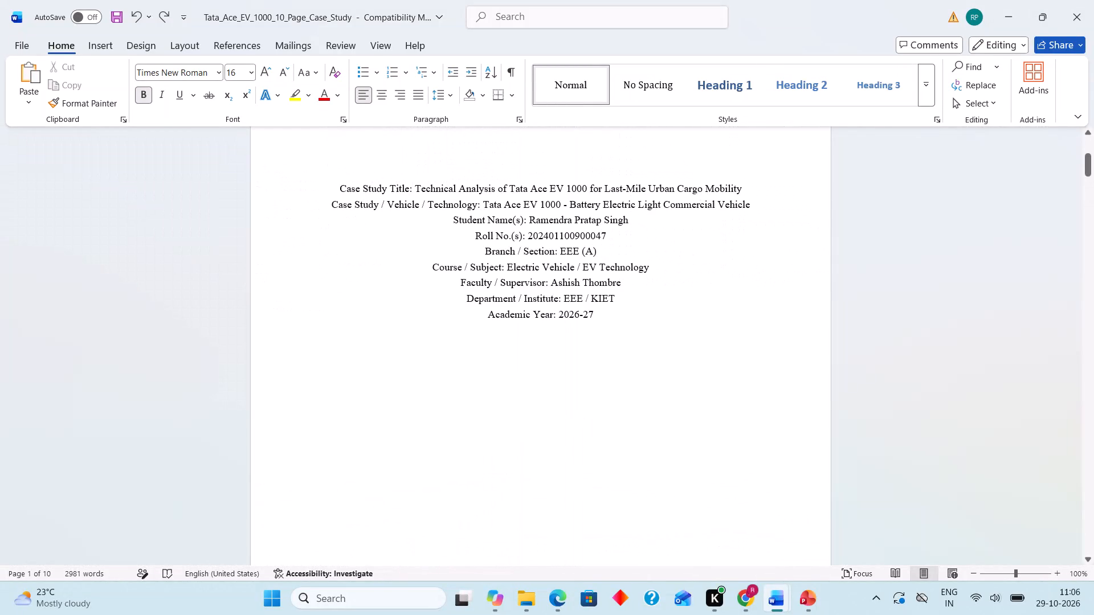
scroll(580, 415, "up", 6)
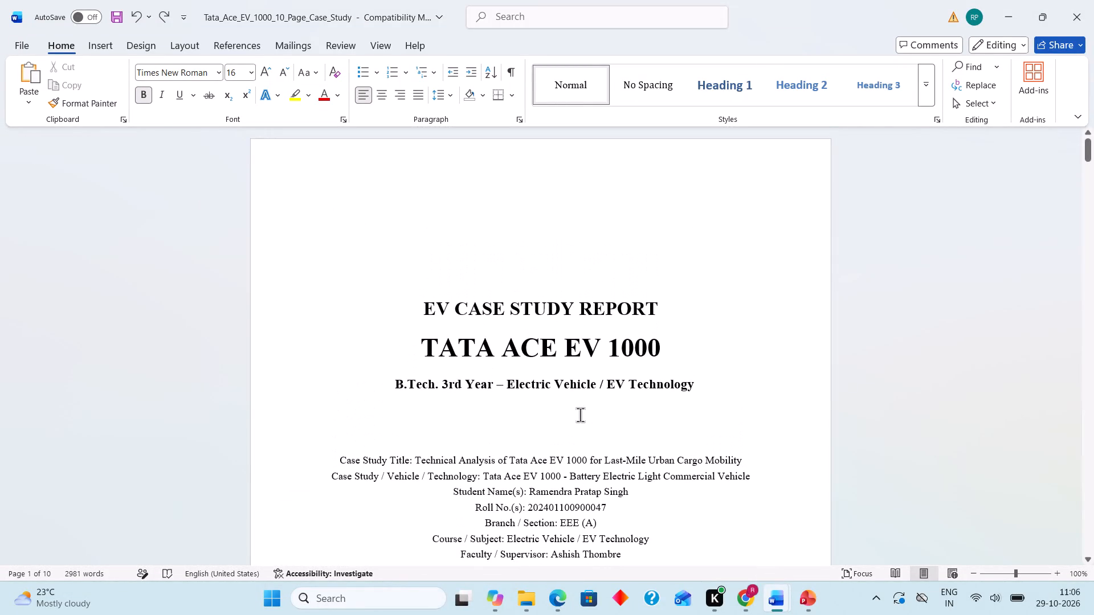
scroll(580, 415, "down", 4)
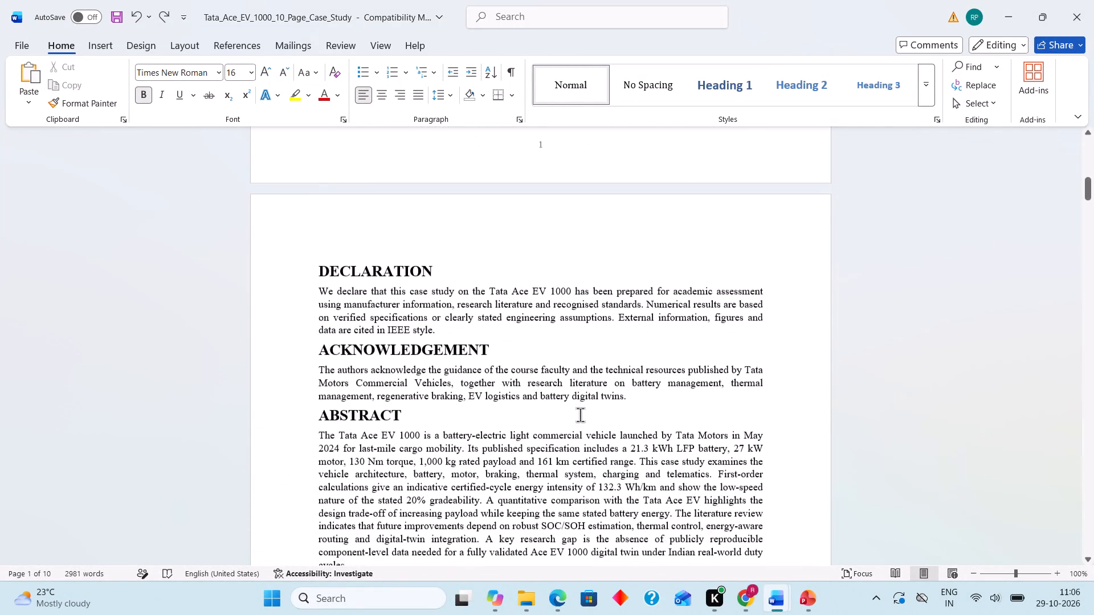
scroll(580, 415, "down", 6)
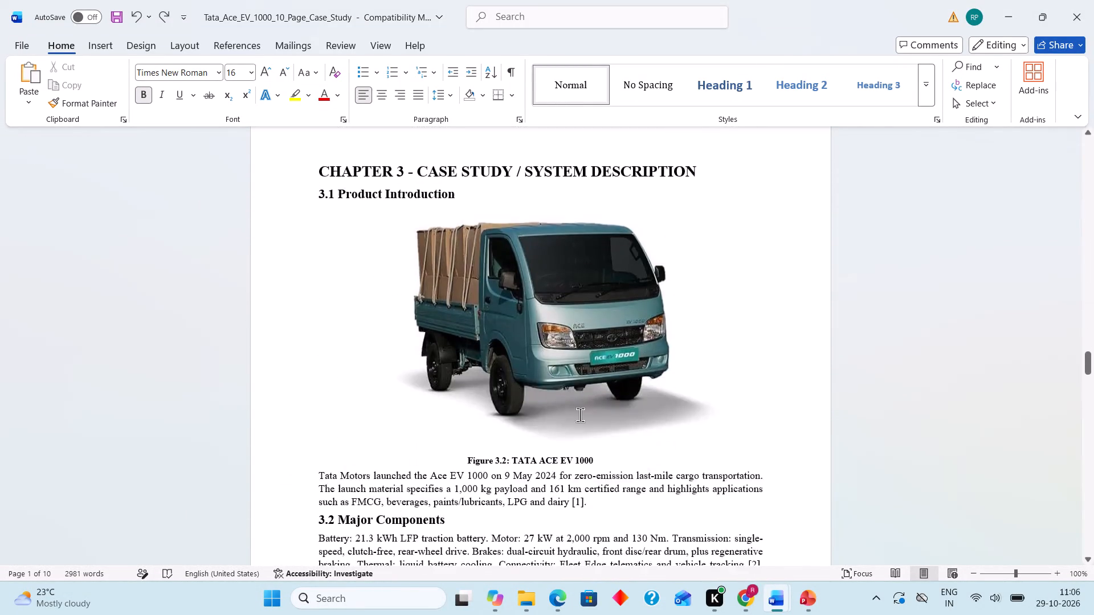
scroll(580, 415, "down", 6)
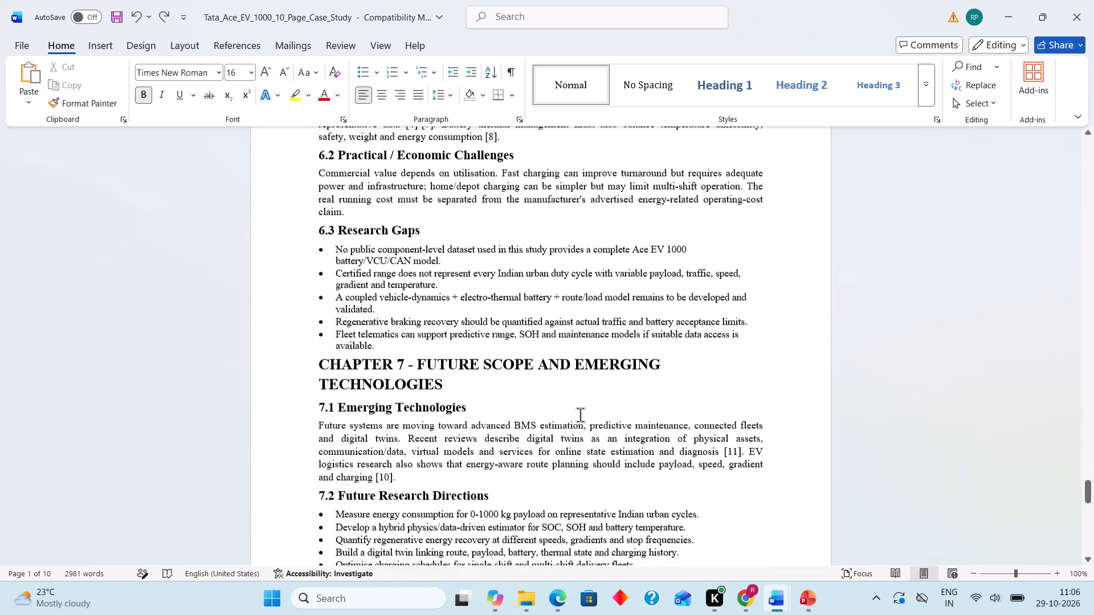
scroll(580, 415, "down", 4)
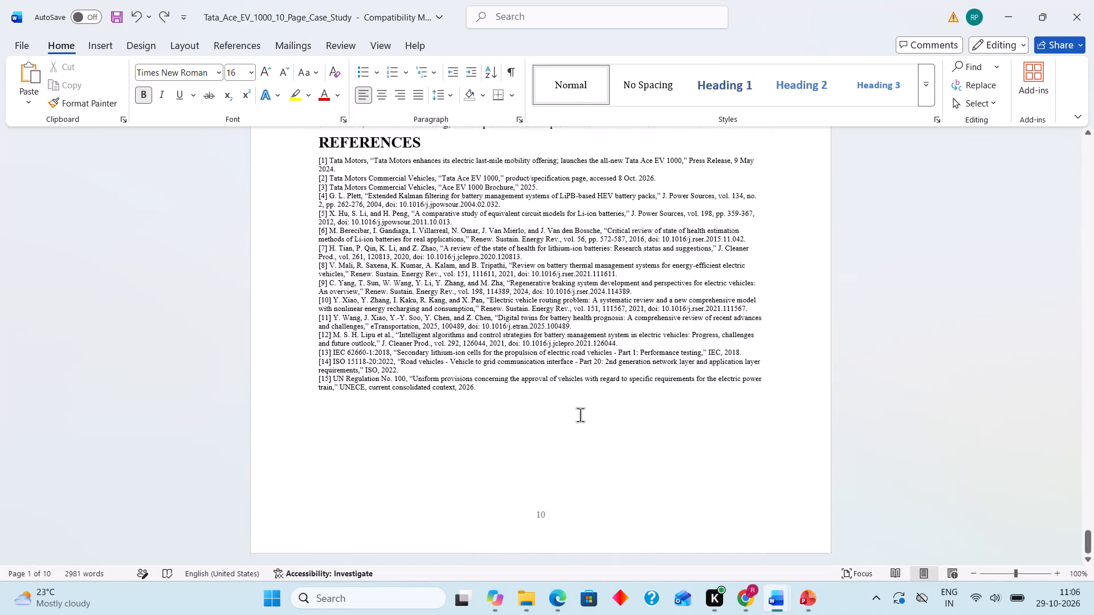
Add the entry "Fig. 3.2 TATA ACE EV 1000" on a new line below the Fig. 3.1 entry in the List of Figures.
scroll(580, 415, "up", 13)
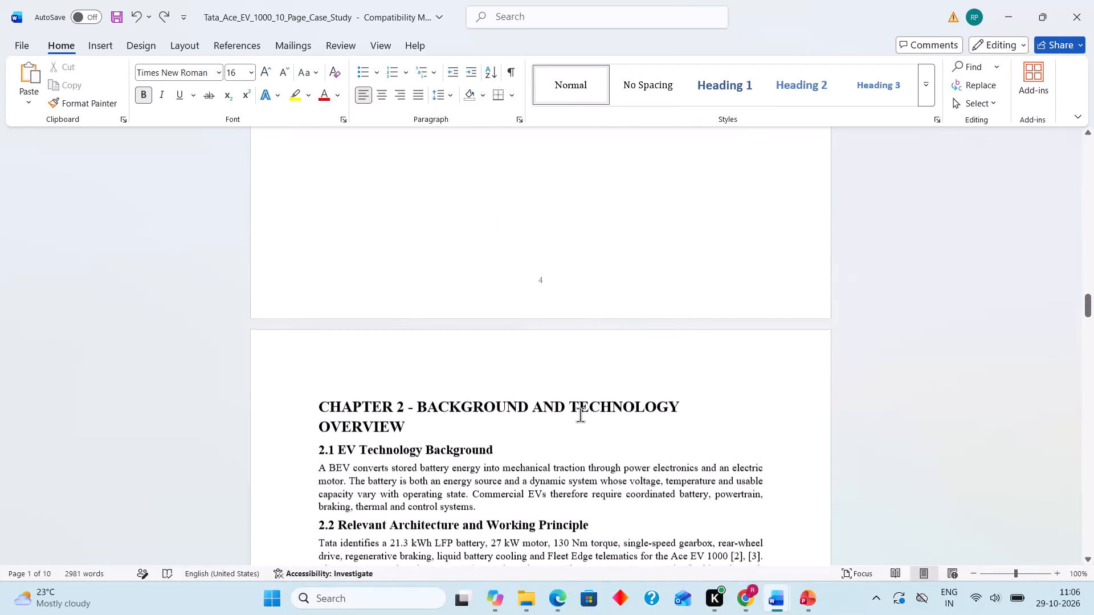
scroll(580, 415, "up", 6)
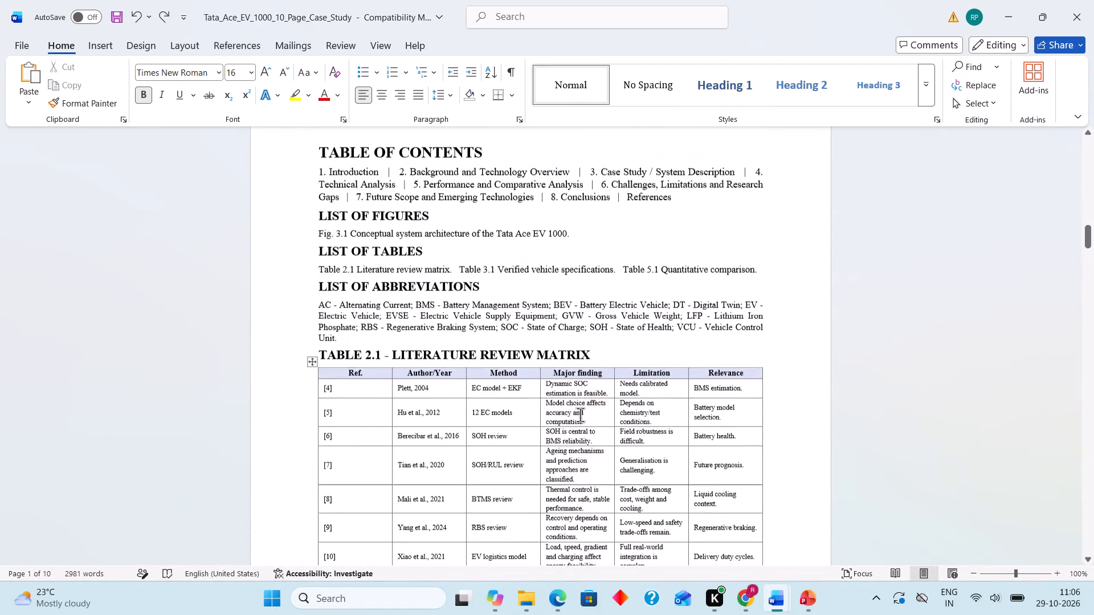
scroll(580, 415, "up", 2)
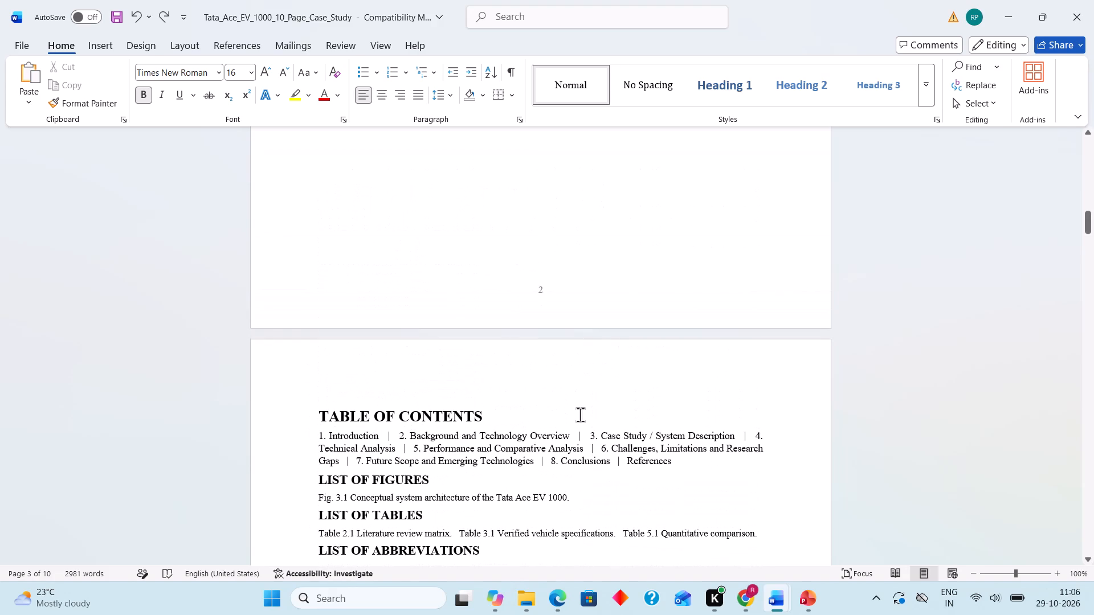
scroll(580, 415, "down", 1)
scroll(580, 415, "up", 1)
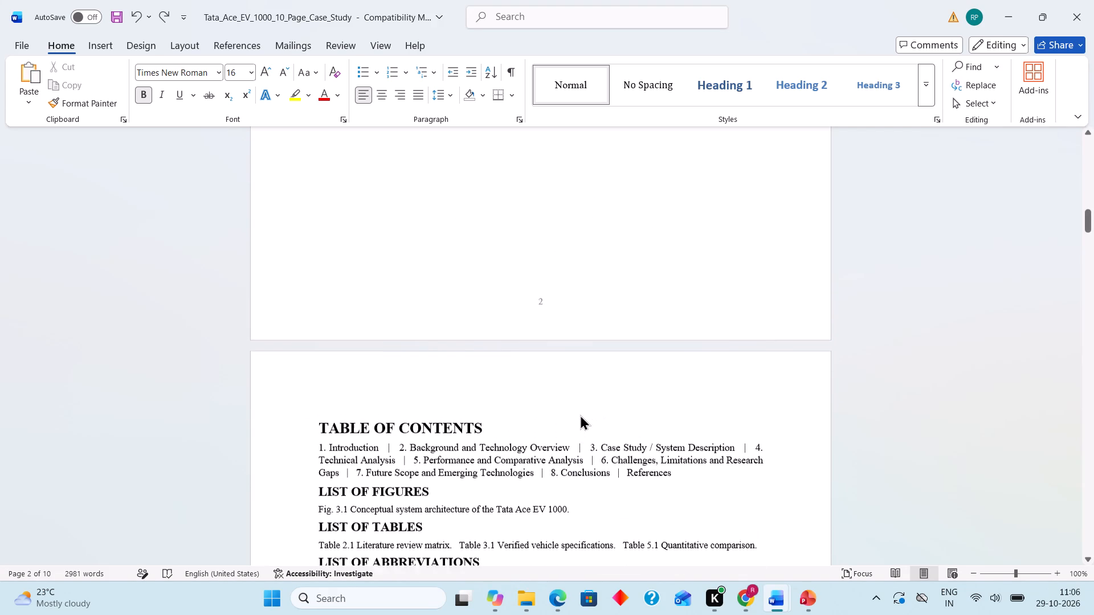
scroll(580, 415, "up", 1)
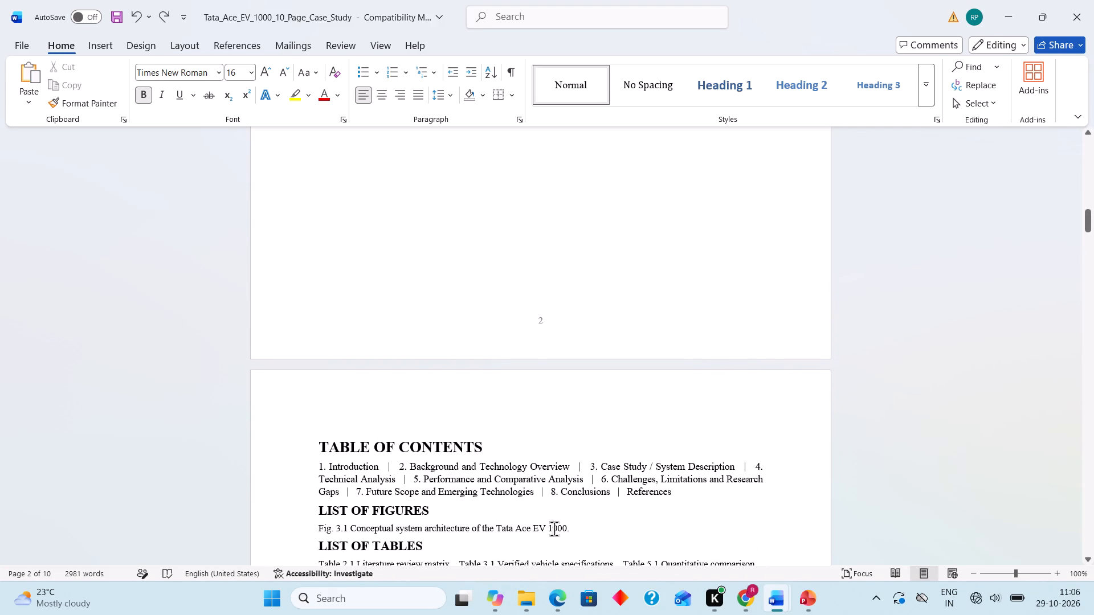
left_click(573, 529)
key("Return")
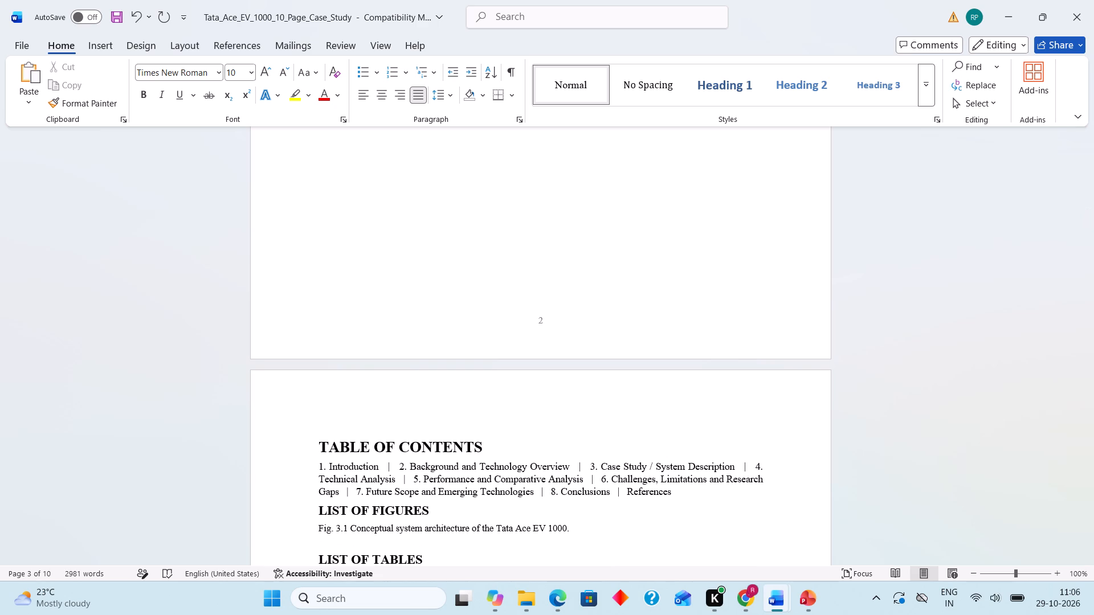
left_click_drag(319, 530, 335, 528)
left_click_drag(335, 528, 347, 528)
key("ctrl+c")
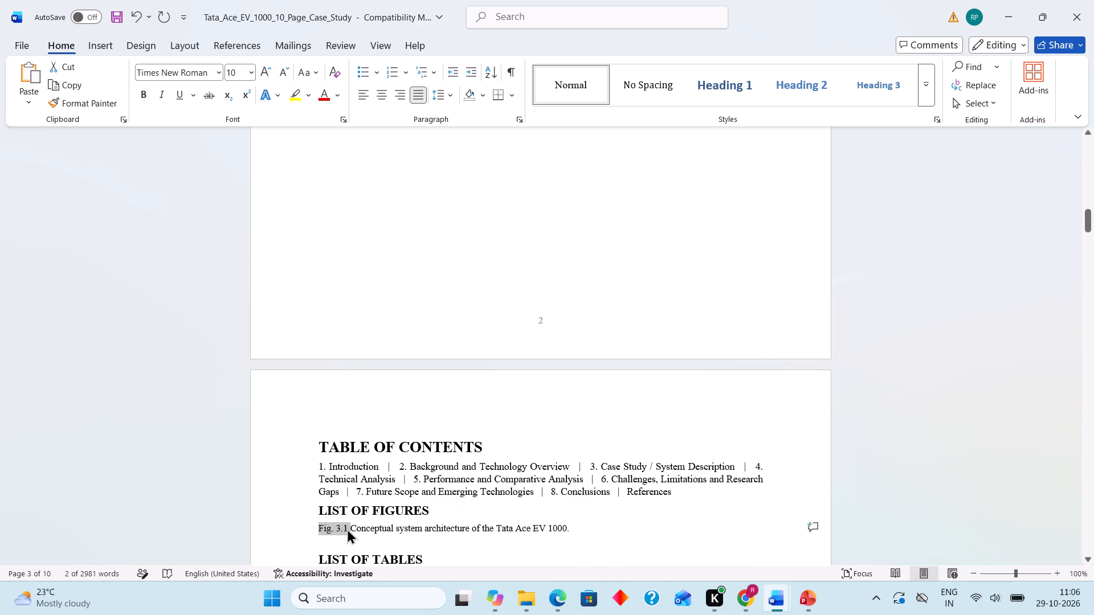
left_click(340, 548)
key("ctrl+v")
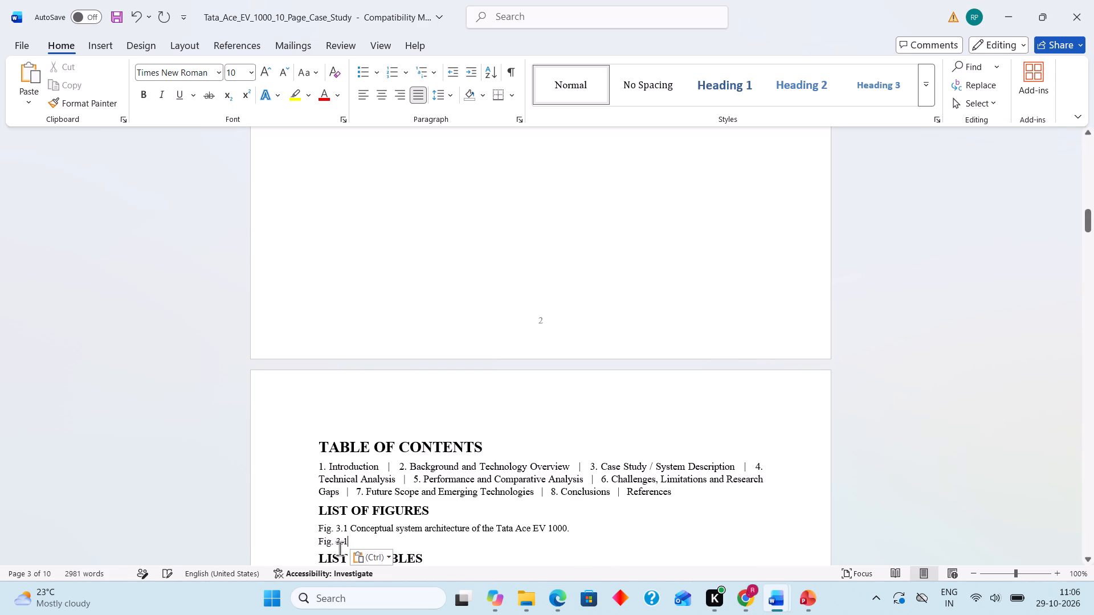
key("BackSpace")
type("2")
key("space")
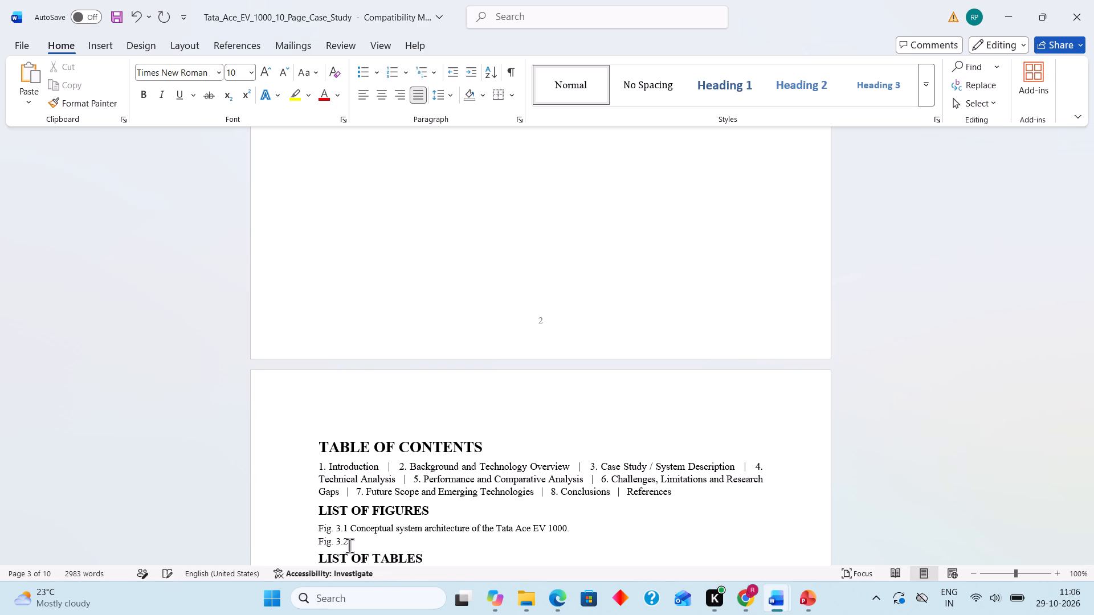
type("TATA AV")
key("shift+BackSpace")
type("CE")
key("space")
type("EV")
key("space")
type("1000")
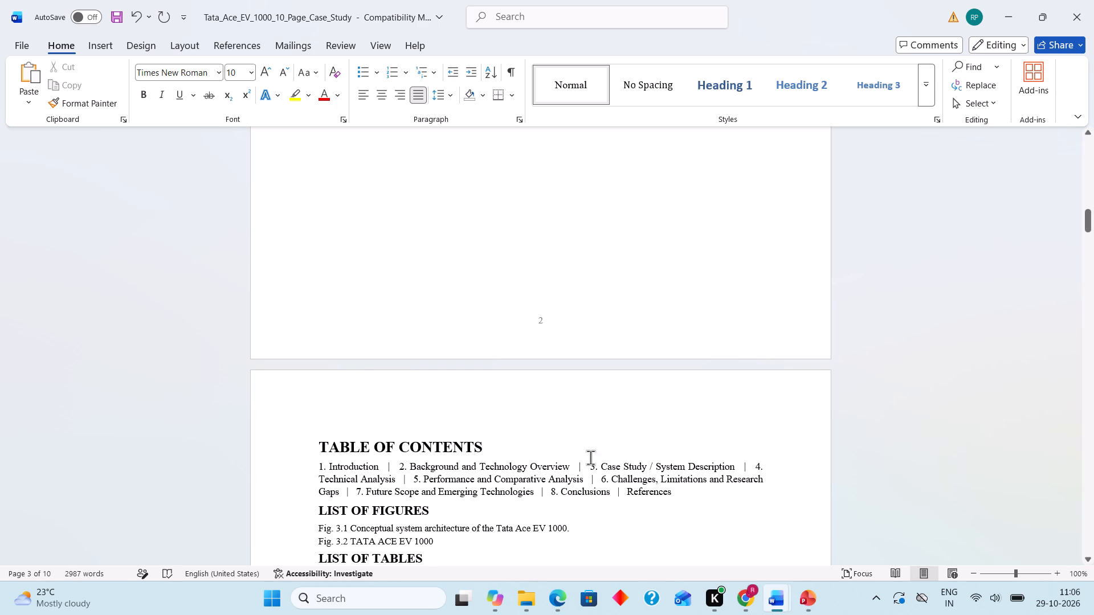
Review the report's layout from the cover page through the front matter and chapters to Chapter 4.
scroll(589, 408, "up", 4)
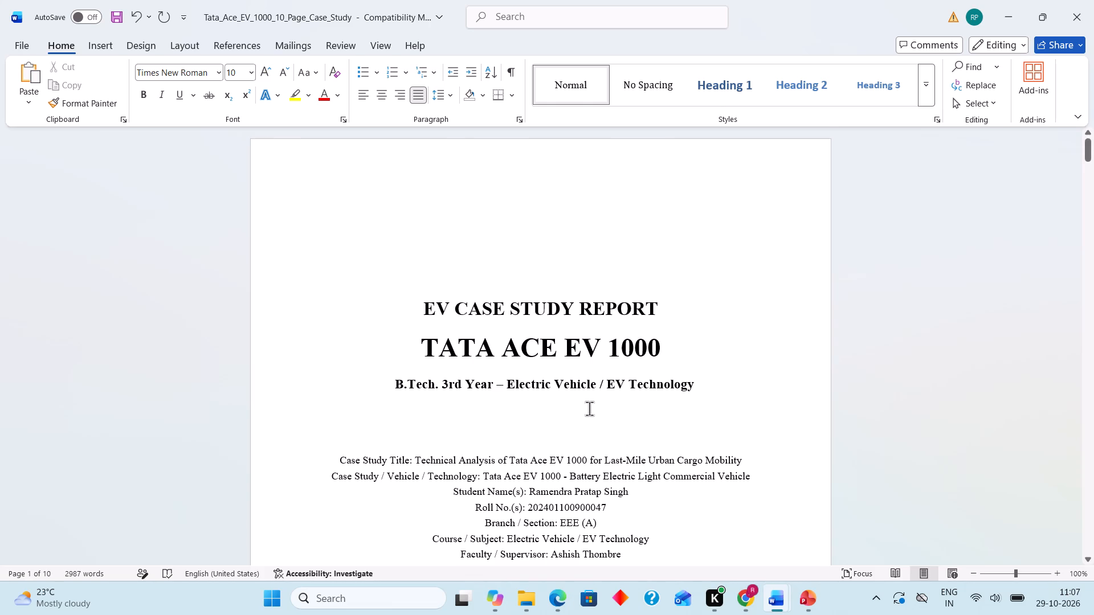
scroll(589, 408, "down", 7)
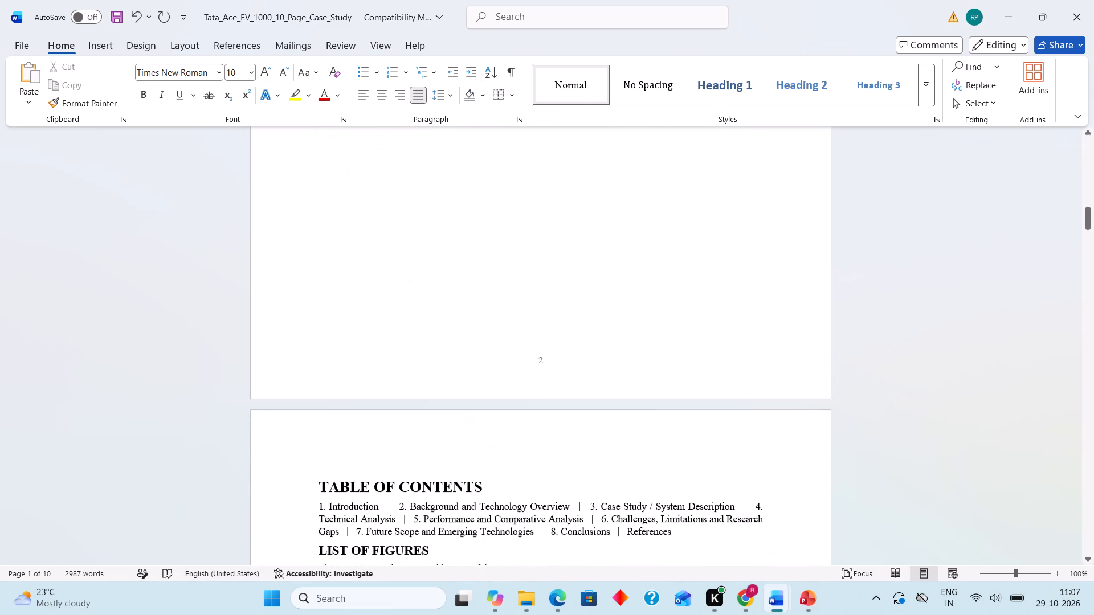
scroll(589, 408, "down", 2)
scroll(589, 408, "right", 1)
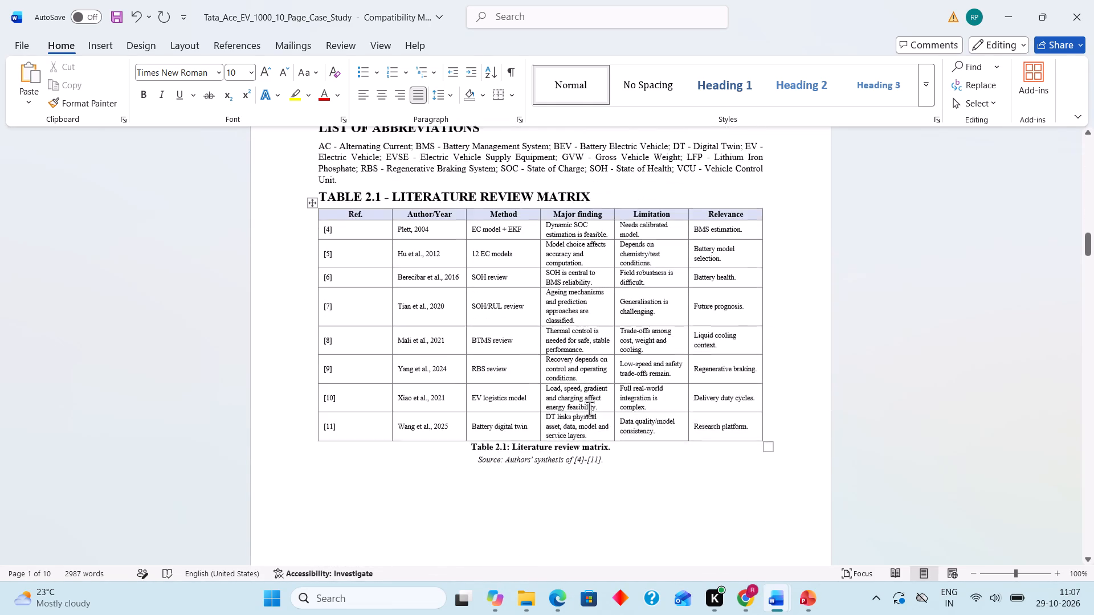
scroll(589, 408, "right", 1)
scroll(589, 408, "down", 1)
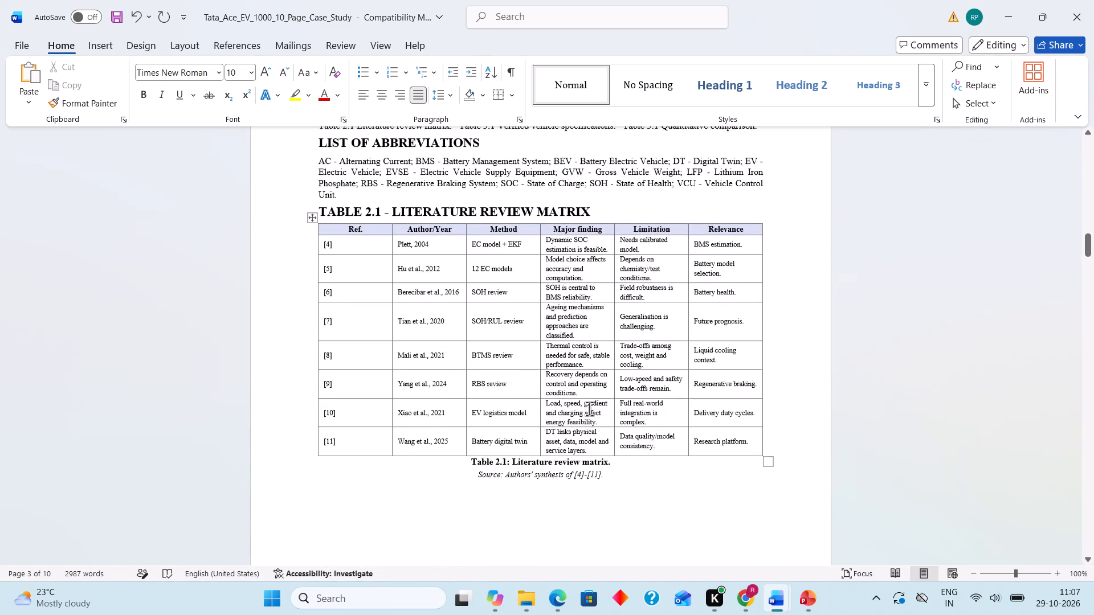
scroll(589, 408, "down", 2)
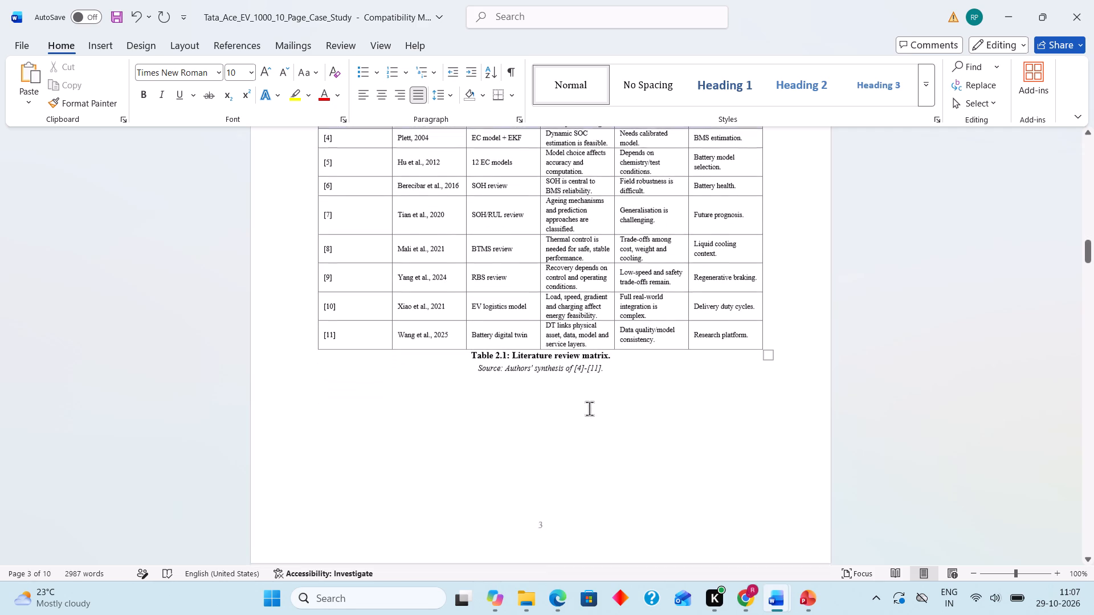
scroll(589, 408, "down", 3)
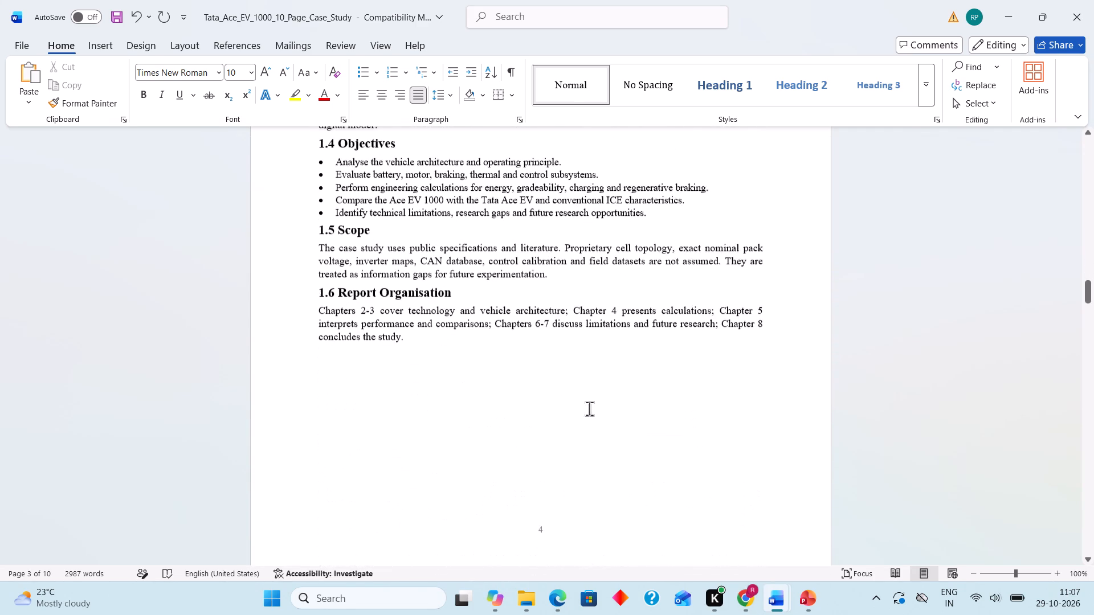
scroll(589, 408, "down", 4)
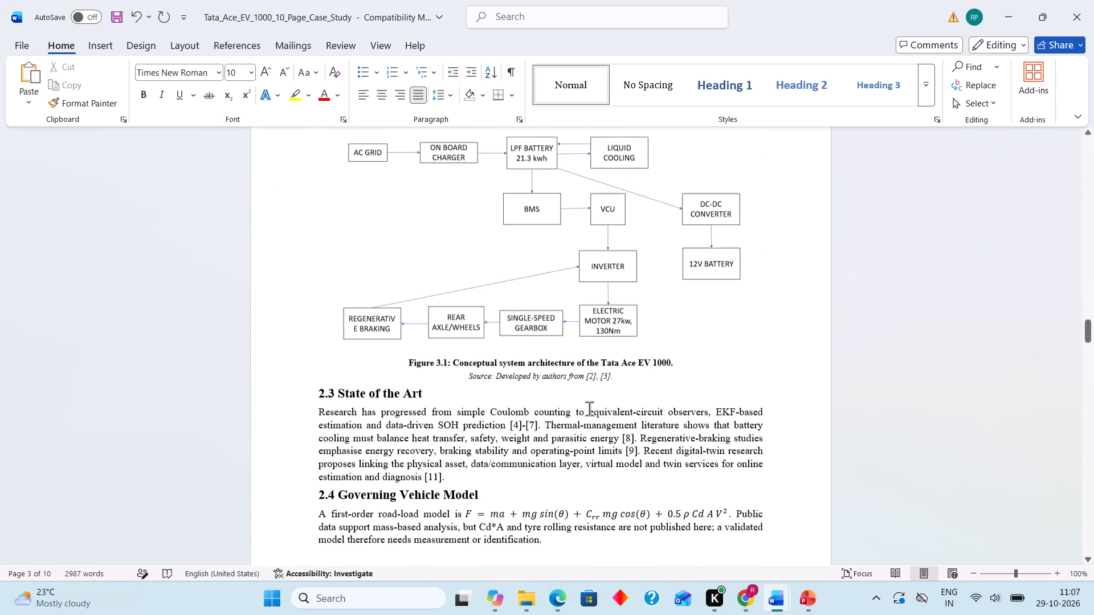
scroll(589, 408, "down", 3)
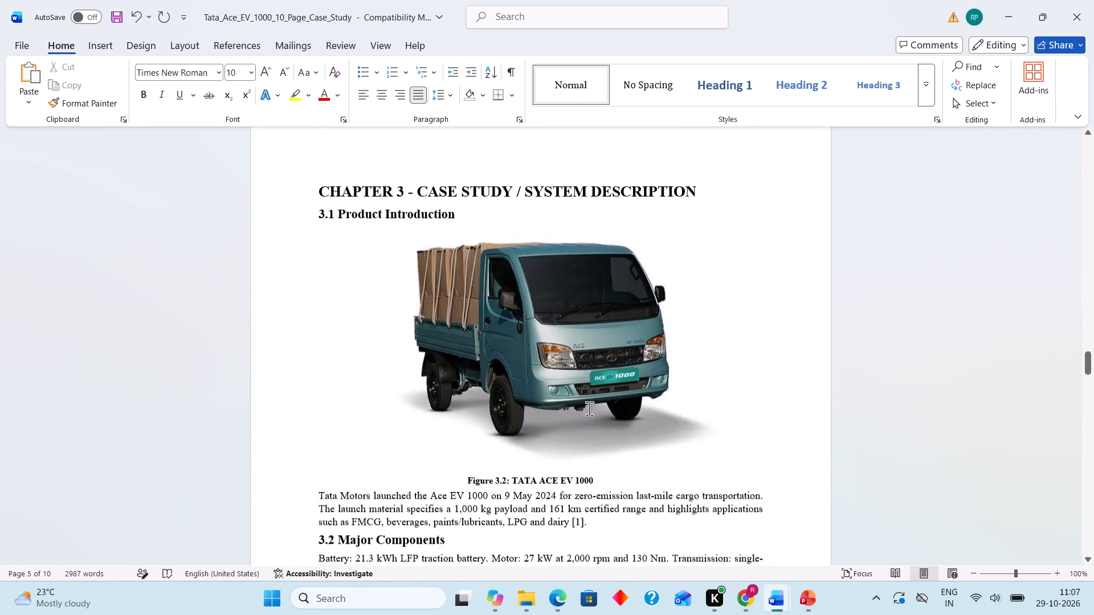
scroll(589, 408, "down", 4)
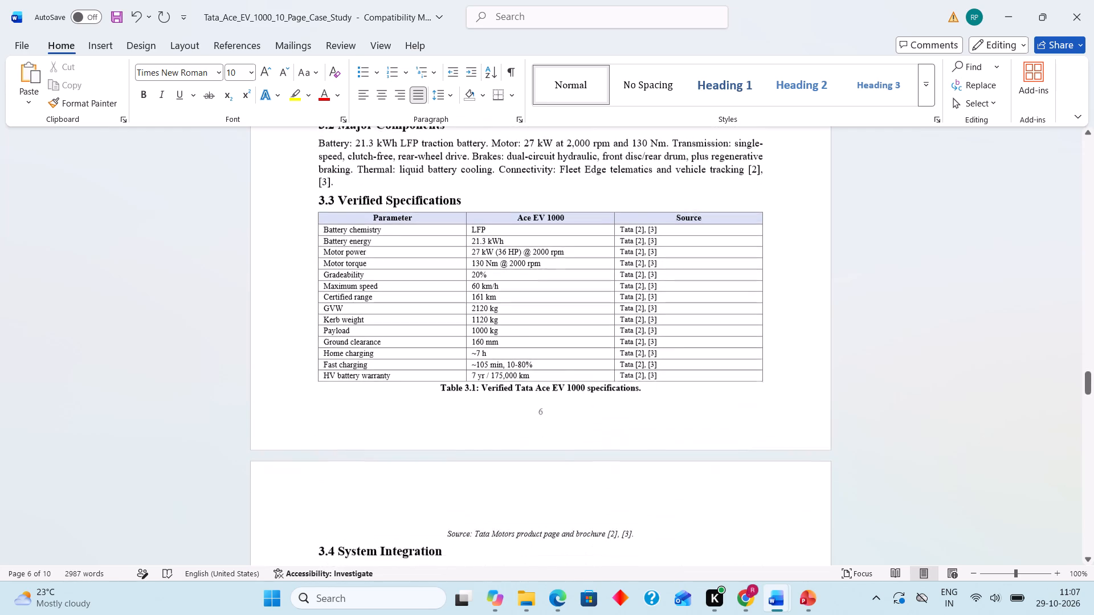
scroll(589, 408, "down", 3)
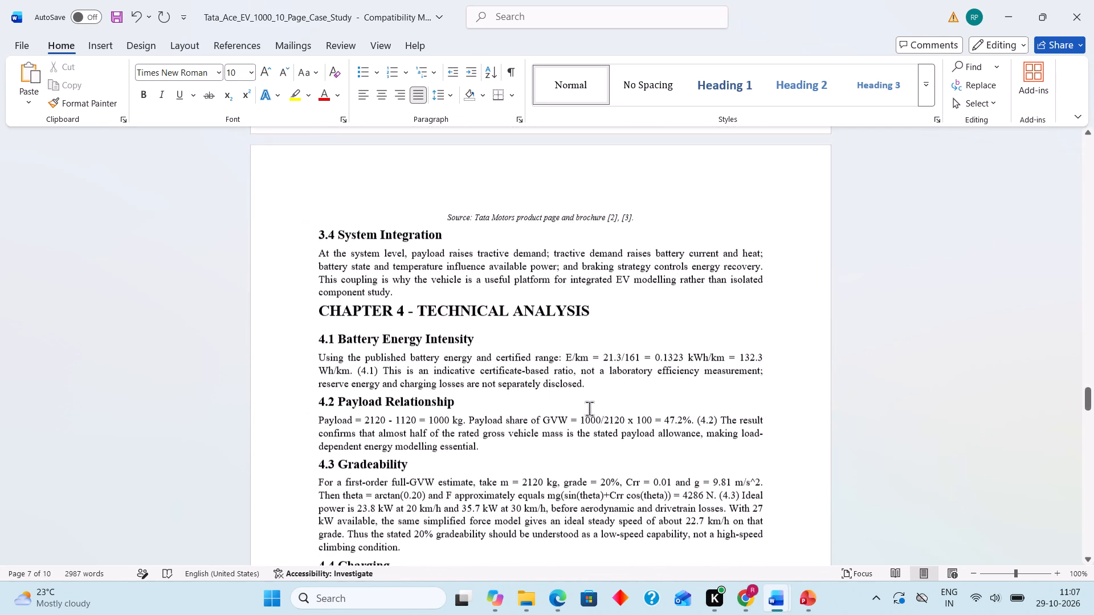
scroll(589, 408, "down", 1)
scroll(614, 367, "up", 1)
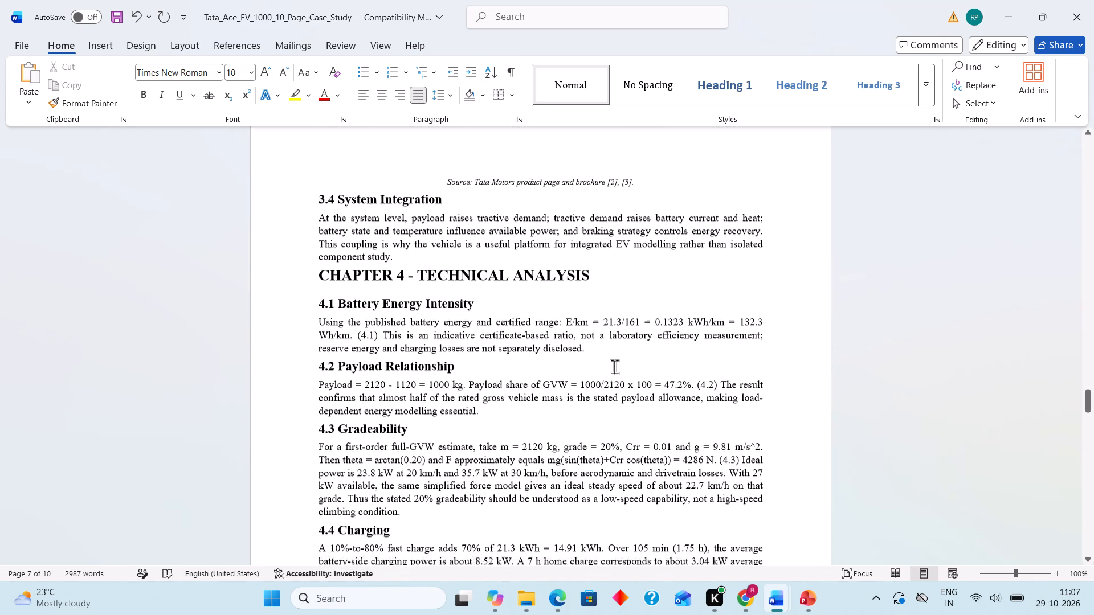
scroll(614, 367, "up", 1)
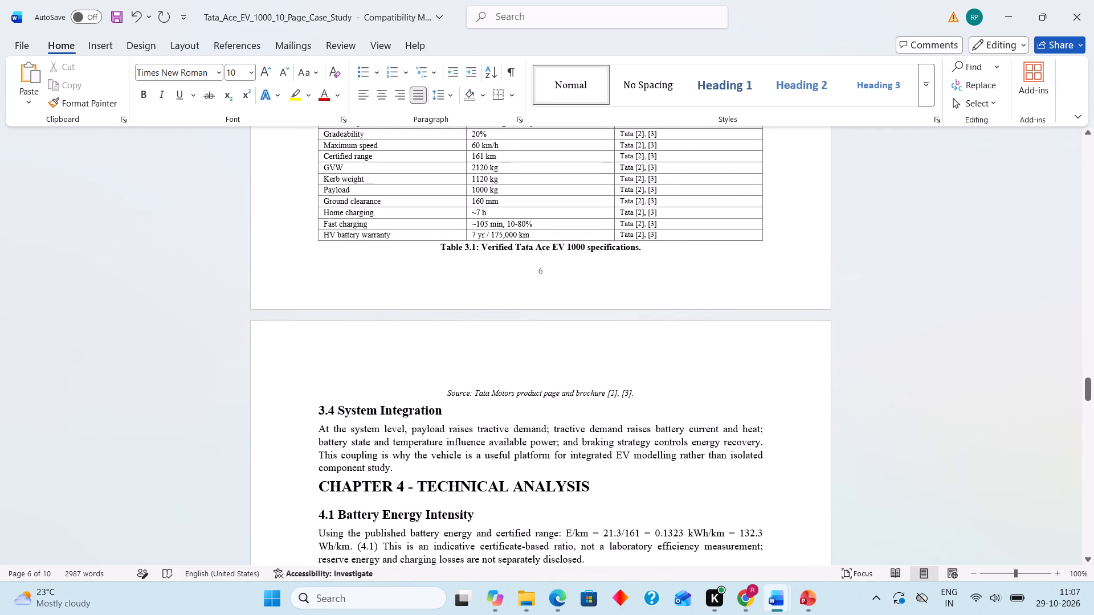
left_click(447, 390)
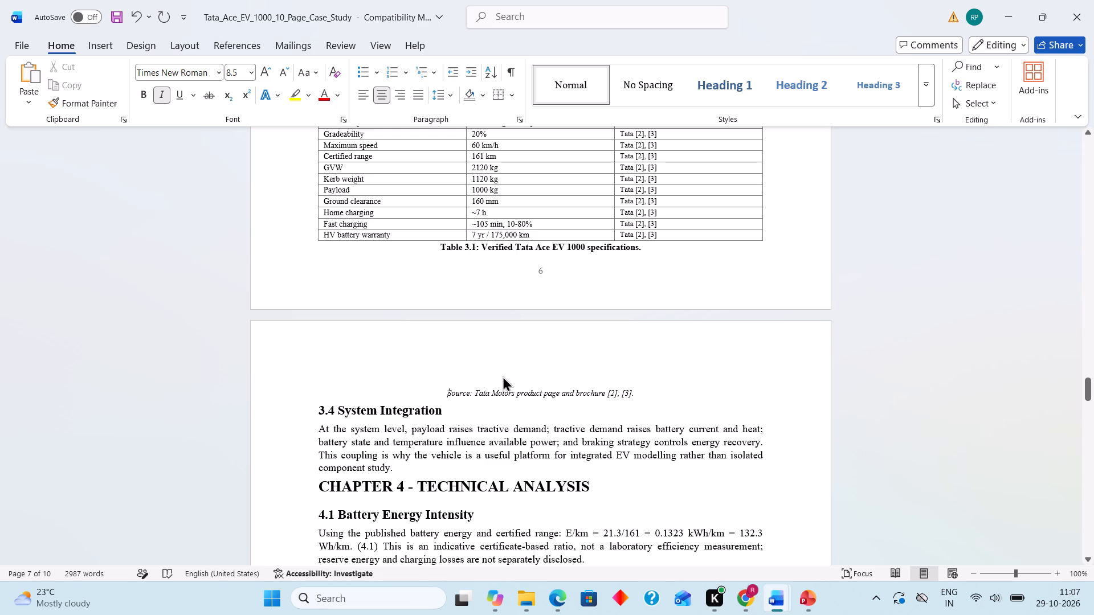
scroll(503, 376, "up", 11)
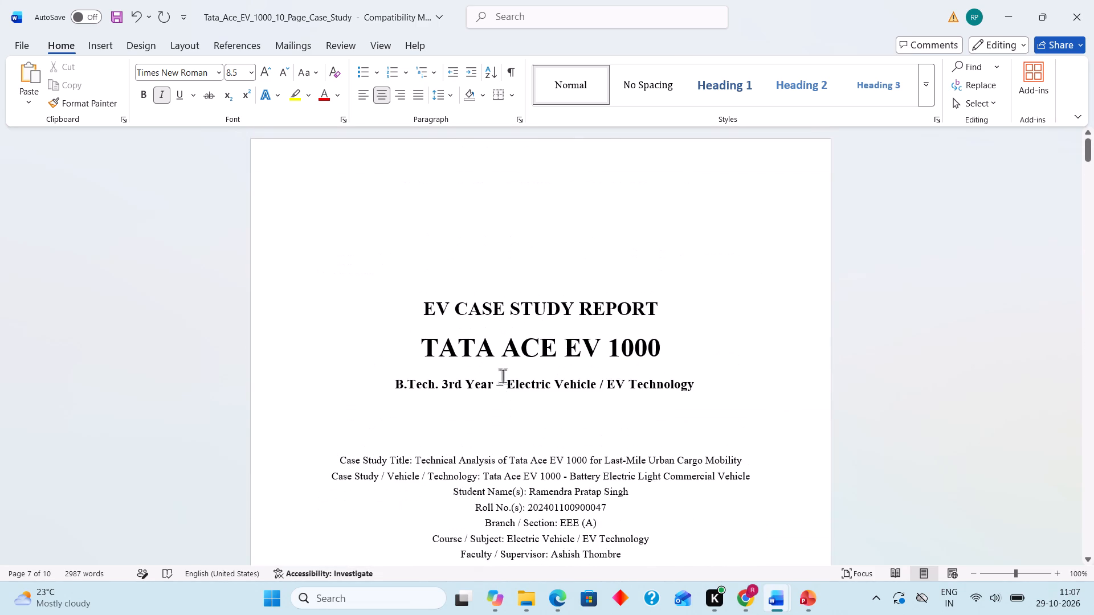
scroll(503, 376, "down", 4)
scroll(503, 376, "up", 1)
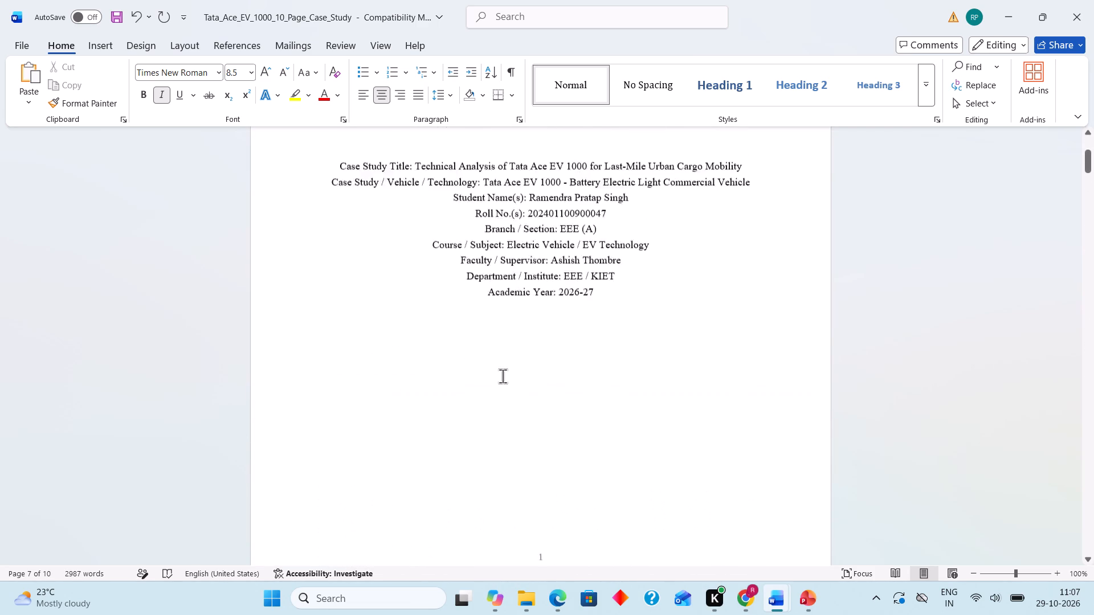
scroll(503, 376, "up", 2)
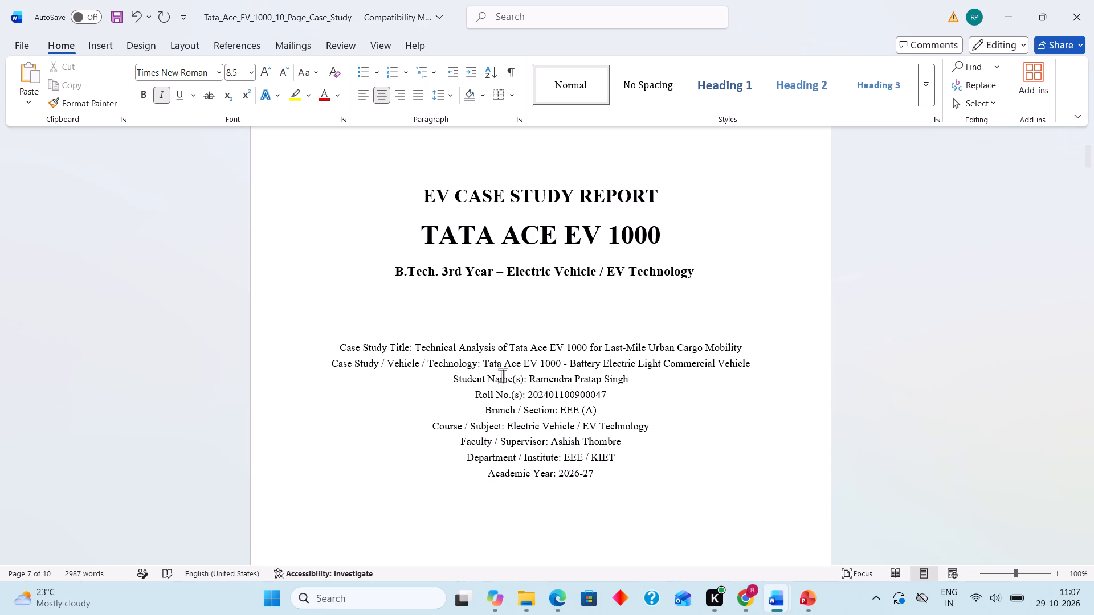
Remove the page break before the "CHAPTER 2 - BACKGROUND AND TECHNOLOGY OVERVIEW" heading so it directly follows section 1.6 on page 4.
scroll(503, 376, "down", 5)
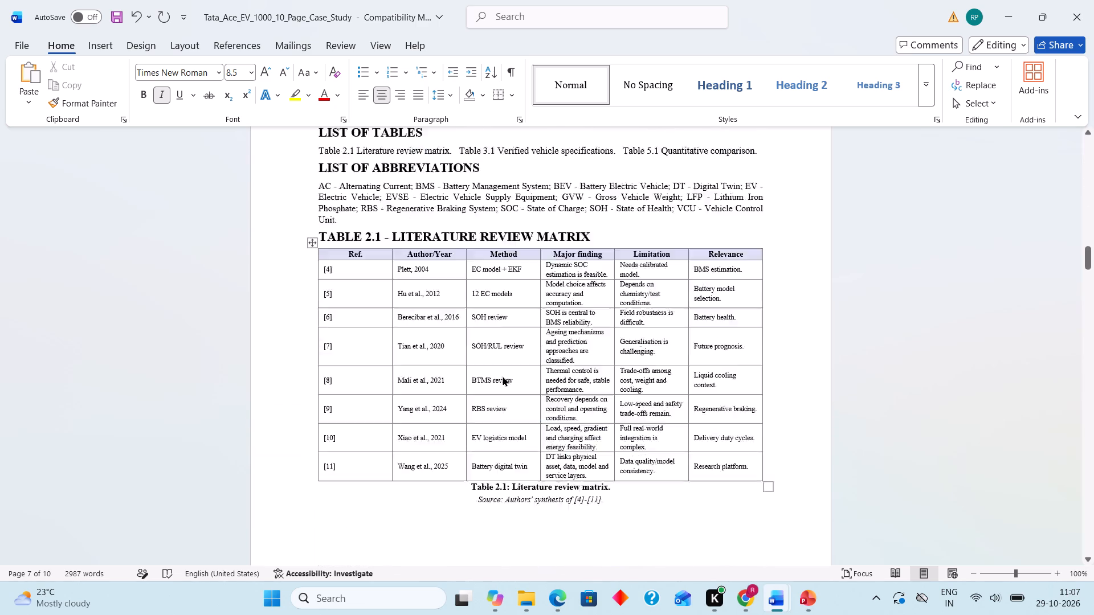
scroll(503, 376, "down", 3)
scroll(503, 376, "right", 1)
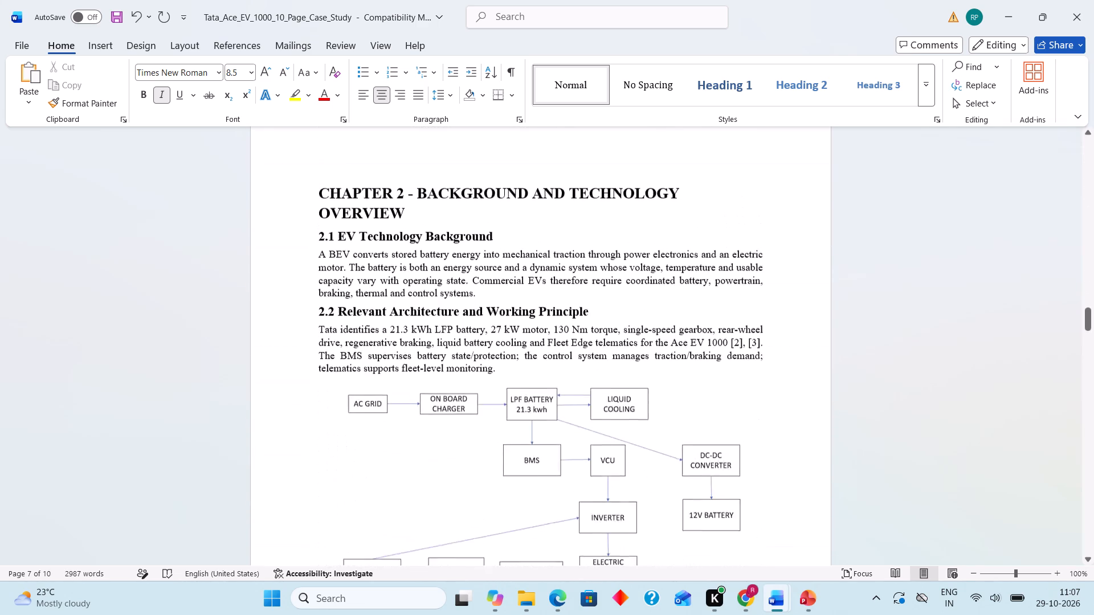
scroll(503, 376, "right", 1)
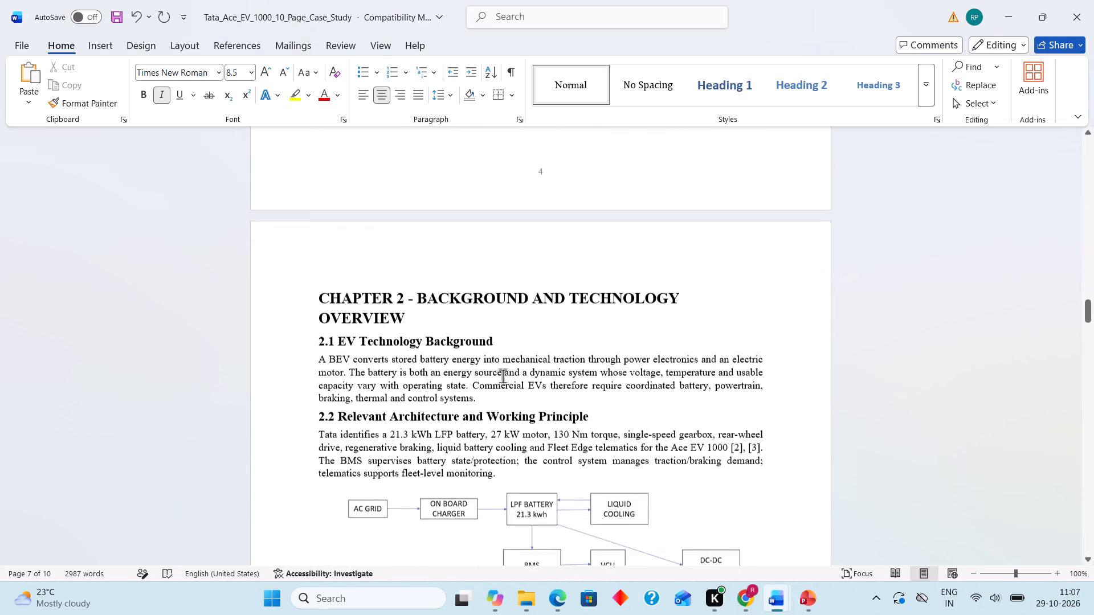
scroll(503, 376, "right", 1)
left_click(318, 402)
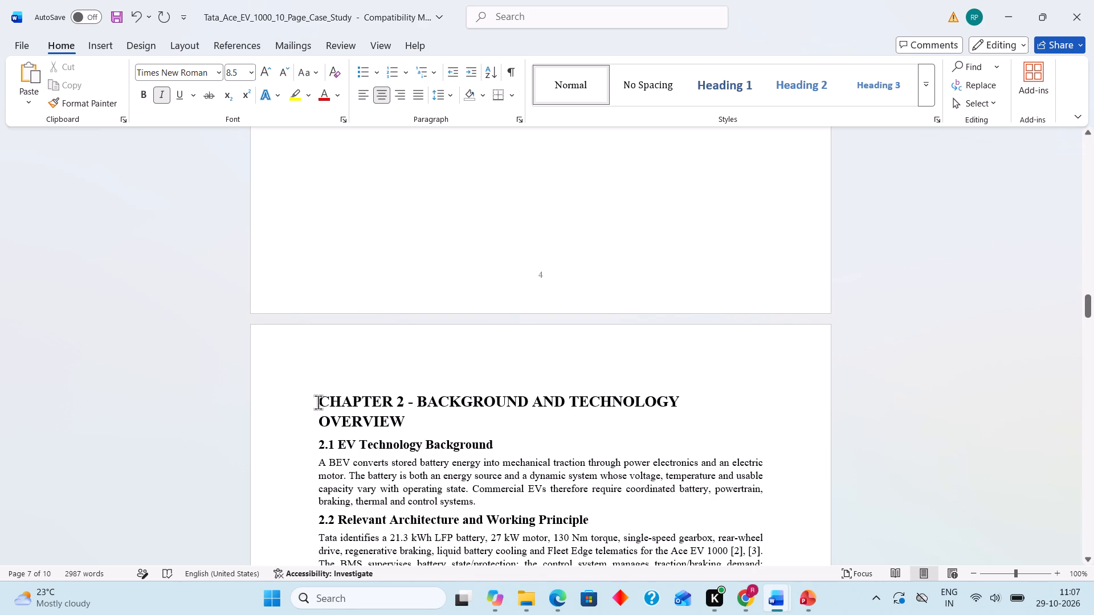
key("BackSpace")
key("BackSpace")
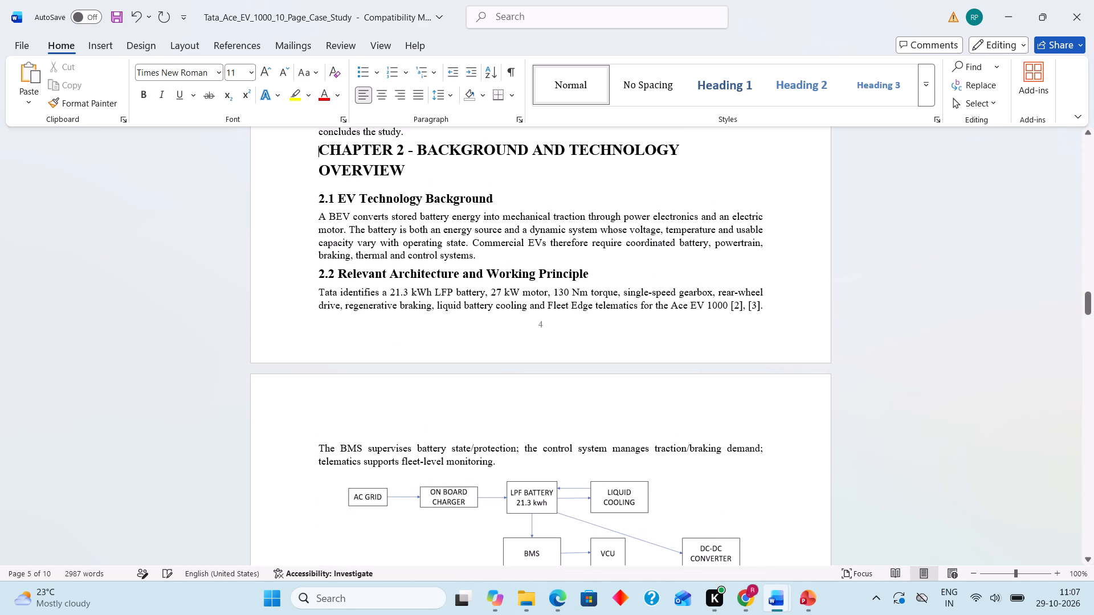
Check the page flow from the Chapter 2 heading and the architecture diagram through the remaining chapters to the references.
scroll(332, 429, "down", 2, "ctrl")
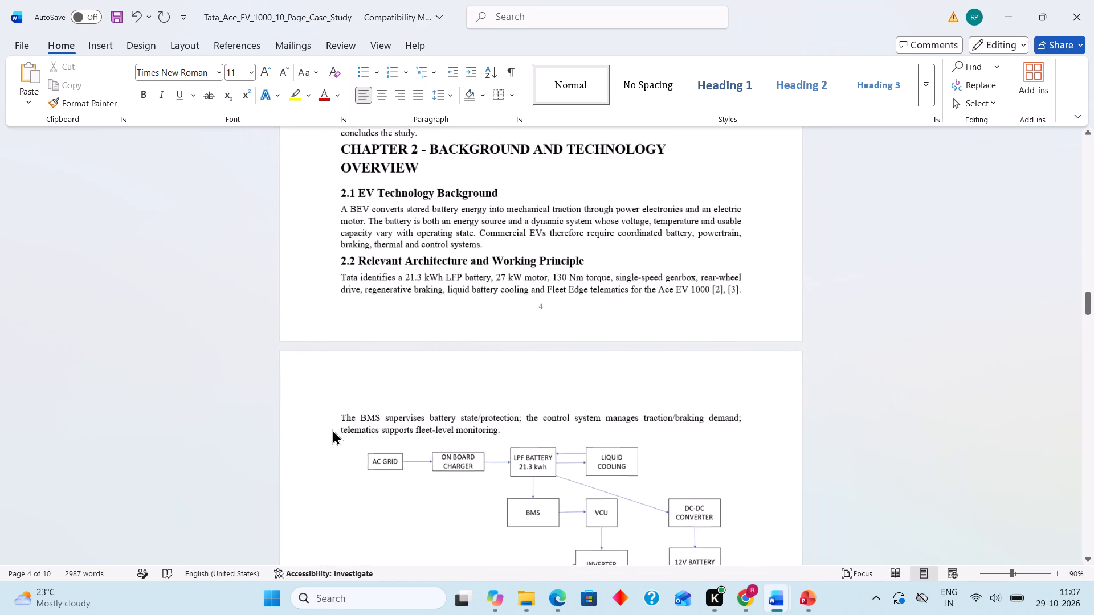
scroll(332, 429, "down", 1, "ctrl")
scroll(332, 429, "down", 1)
scroll(332, 429, "up", 1, "ctrl")
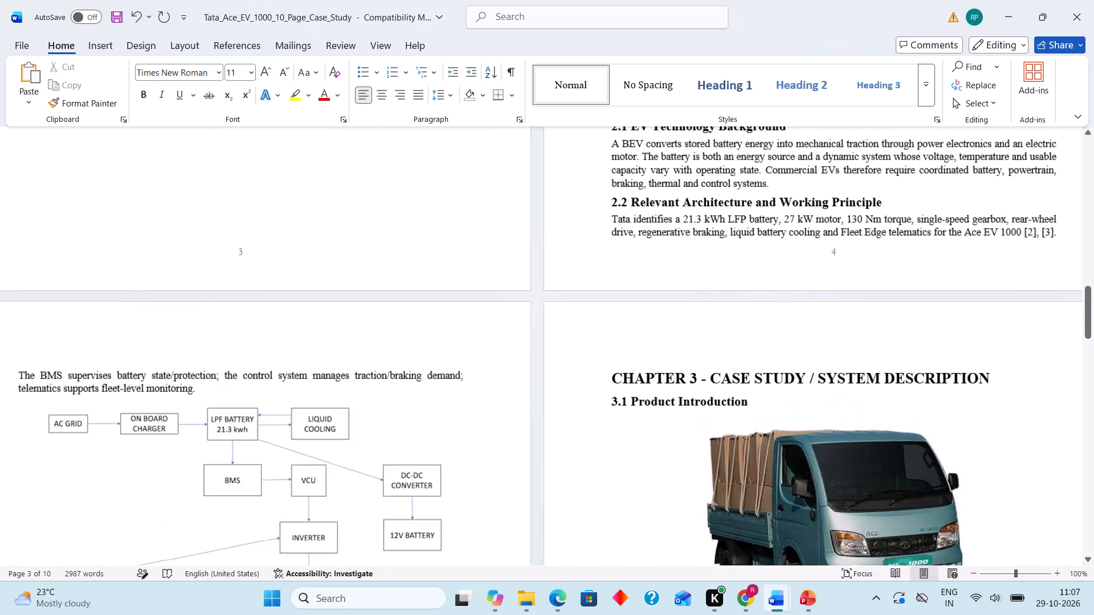
scroll(332, 429, "up", 1, "ctrl")
scroll(481, 403, "down", 4)
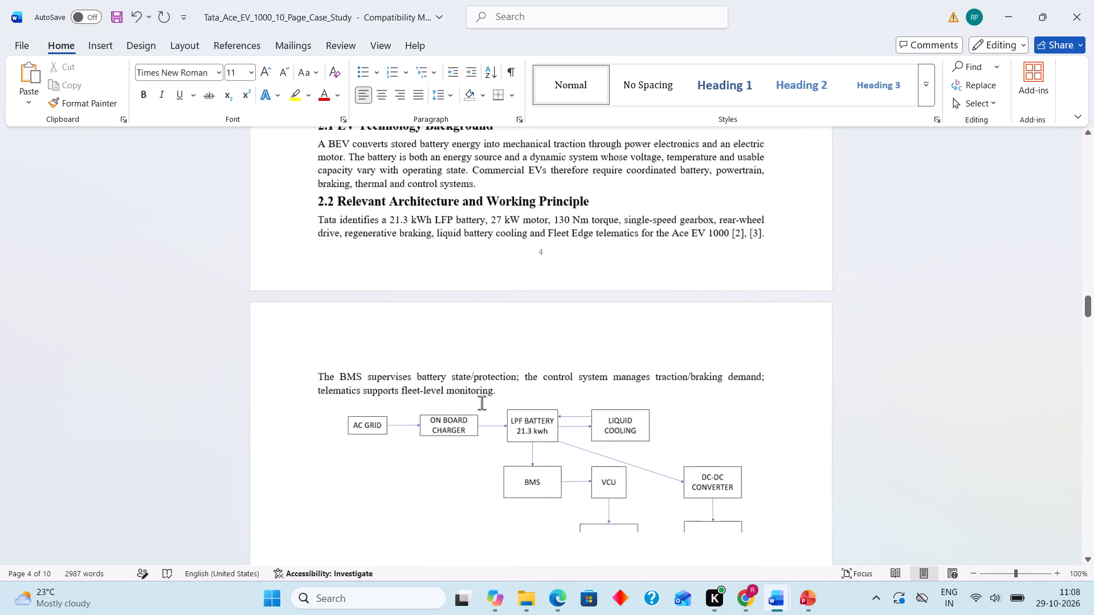
scroll(481, 403, "up", 2, "ctrl")
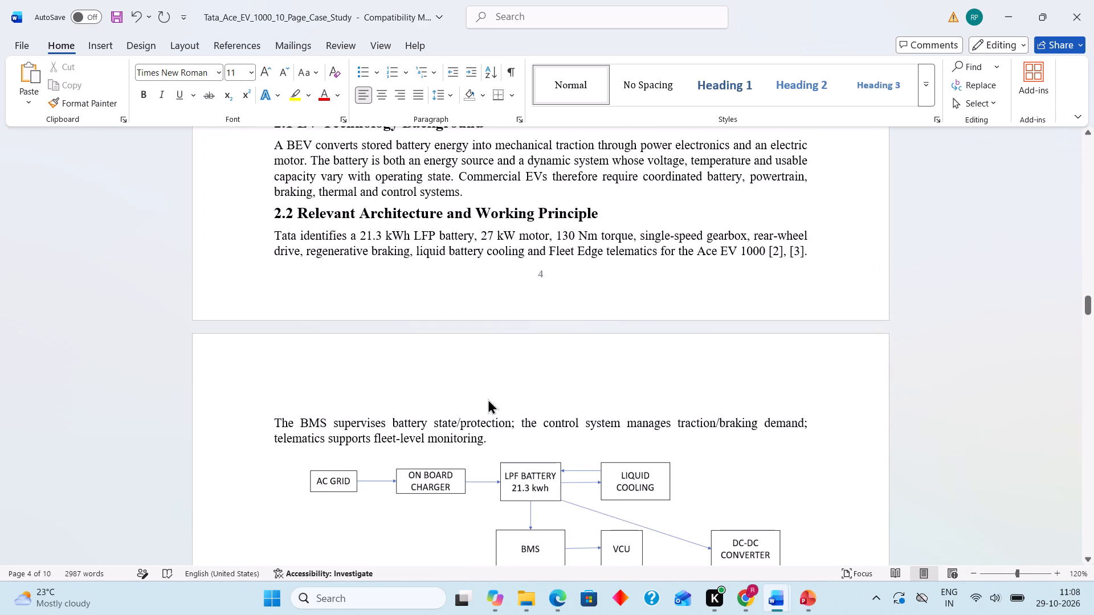
scroll(531, 374, "down", 3)
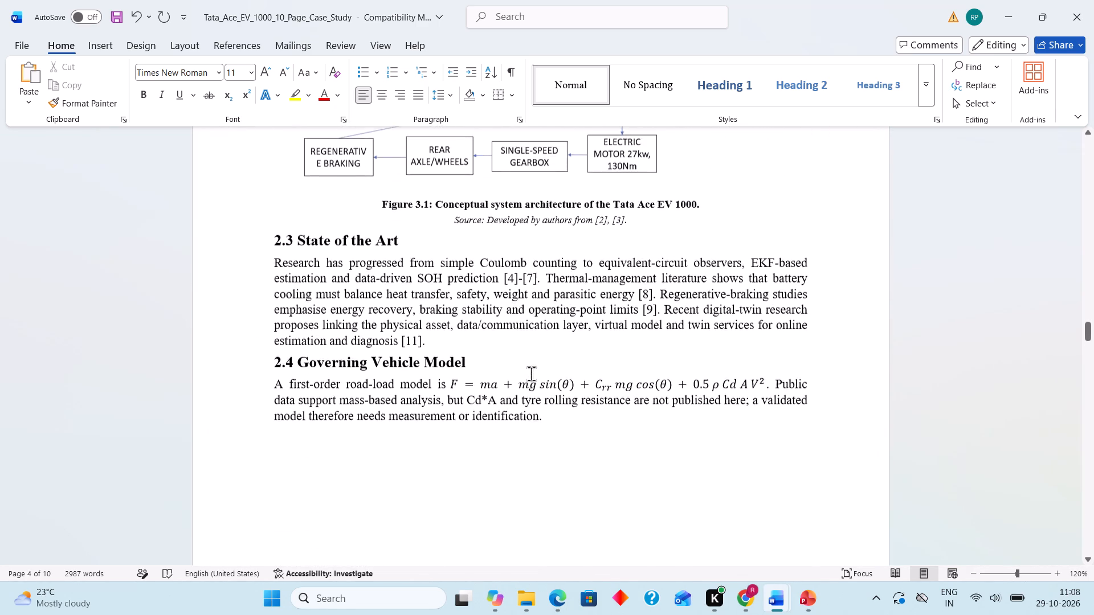
scroll(531, 374, "down", 4)
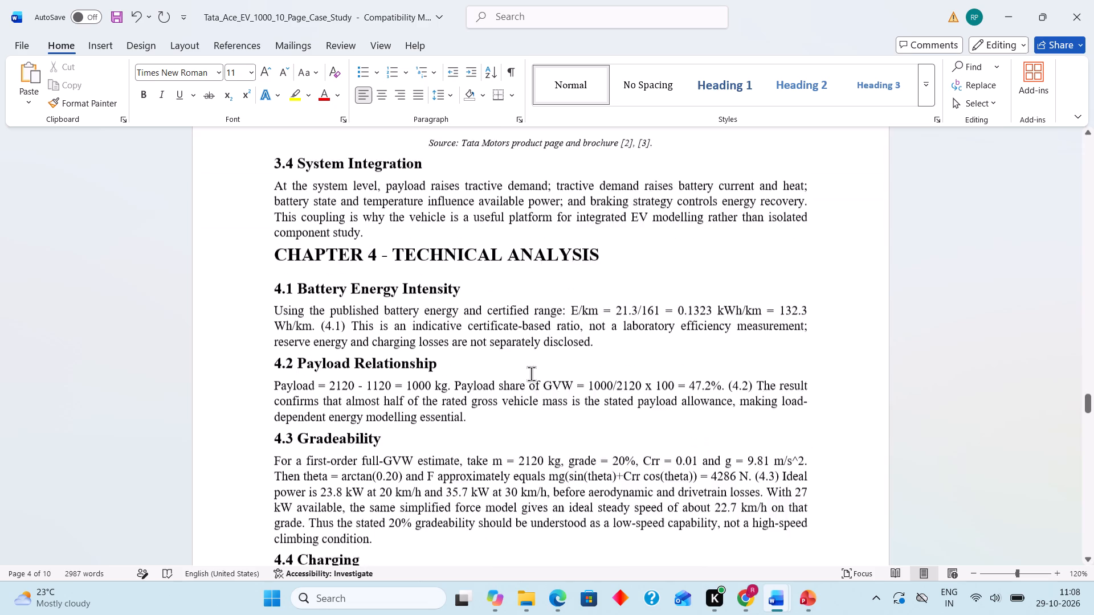
scroll(531, 374, "down", 6)
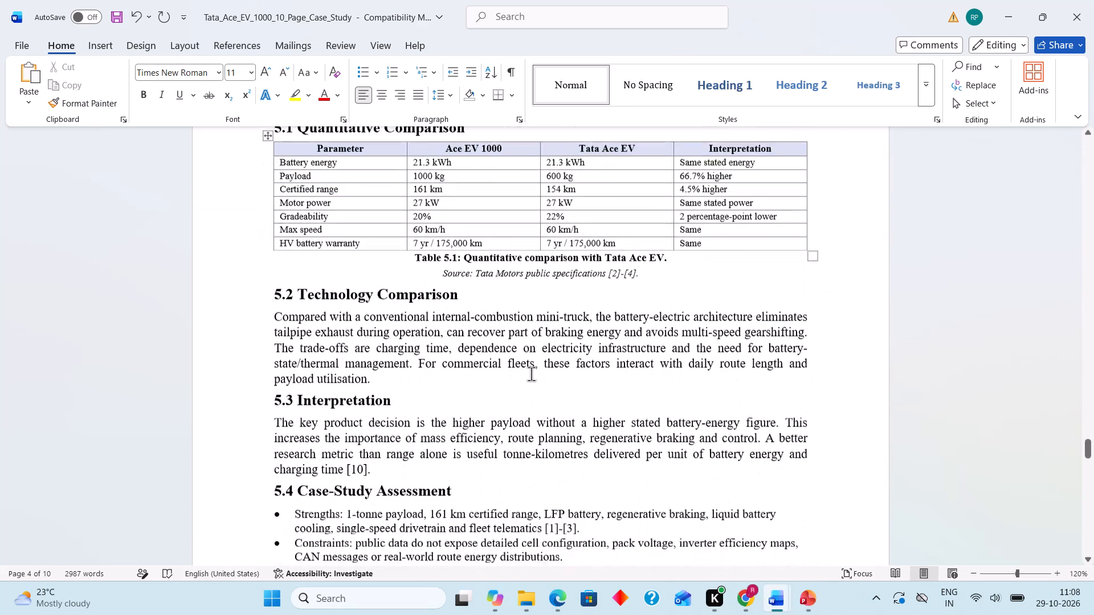
scroll(531, 374, "down", 6)
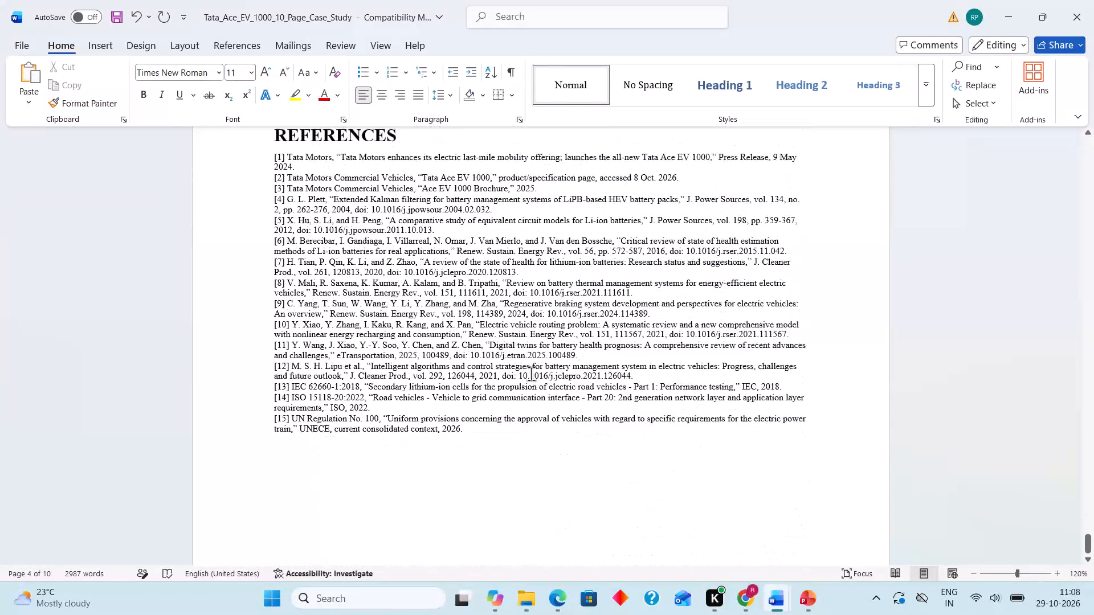
scroll(531, 374, "down", 1)
scroll(531, 374, "up", 10)
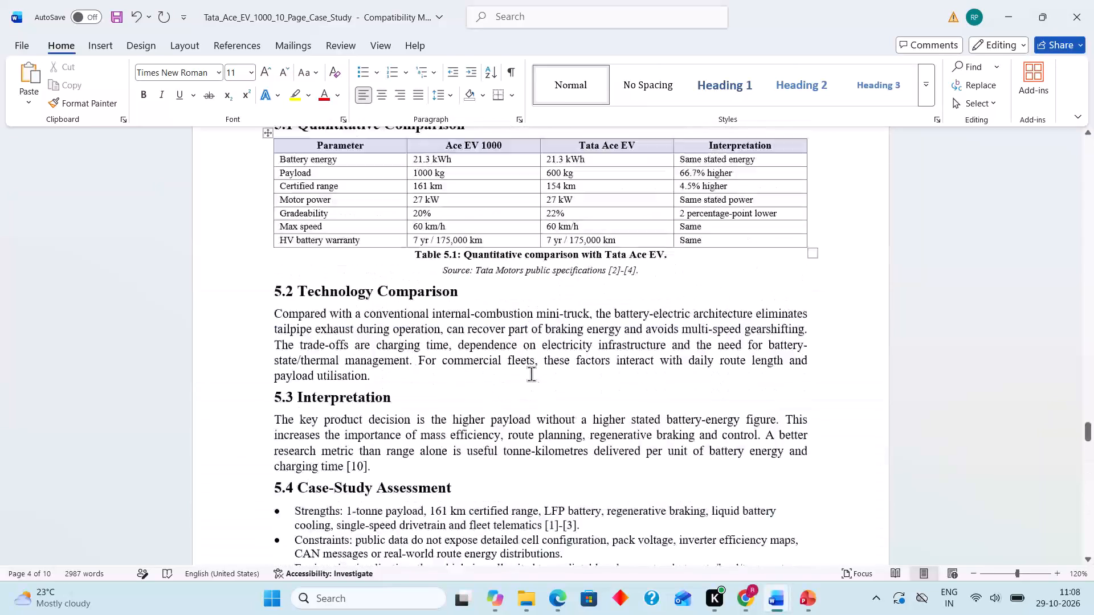
scroll(531, 374, "up", 11)
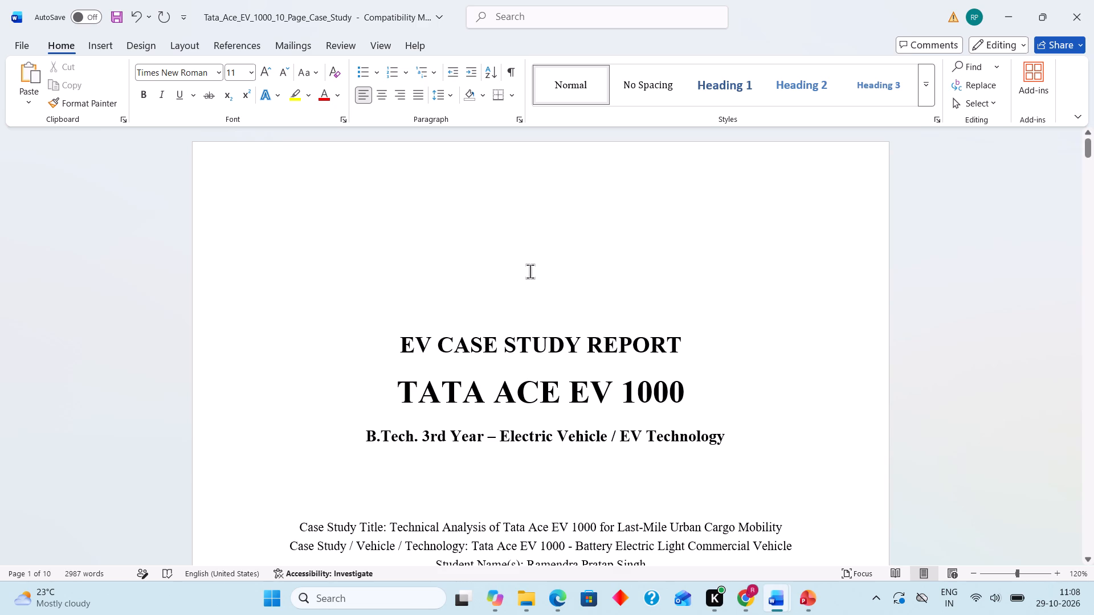
Review the report again from the cover page to Chapters 6 through 8, checking headings and page layout.
scroll(530, 271, "down", 8)
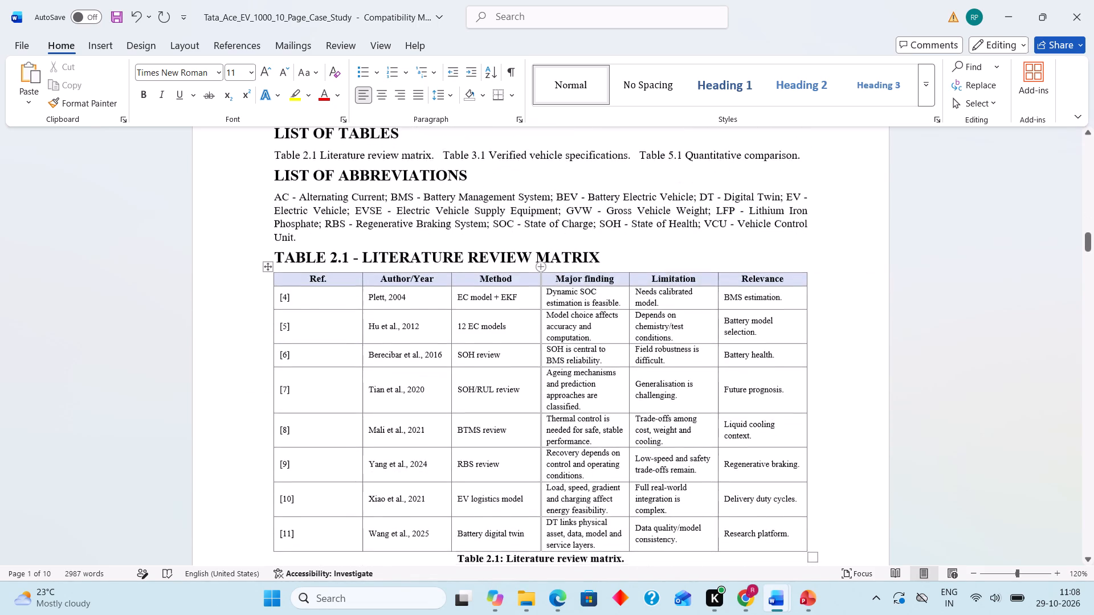
scroll(530, 271, "down", 6)
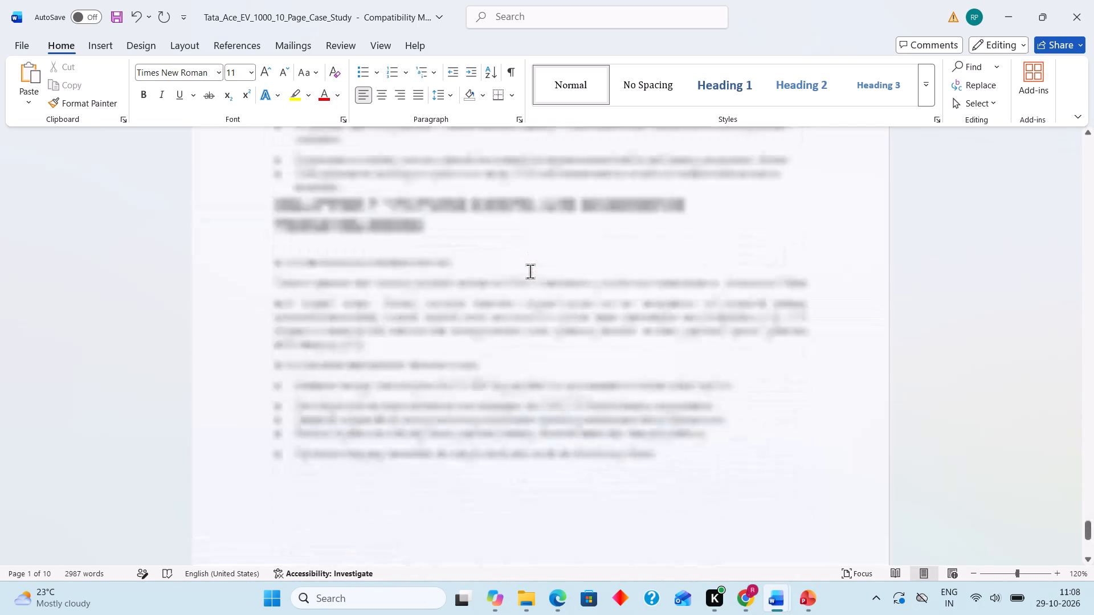
scroll(530, 271, "up", 5)
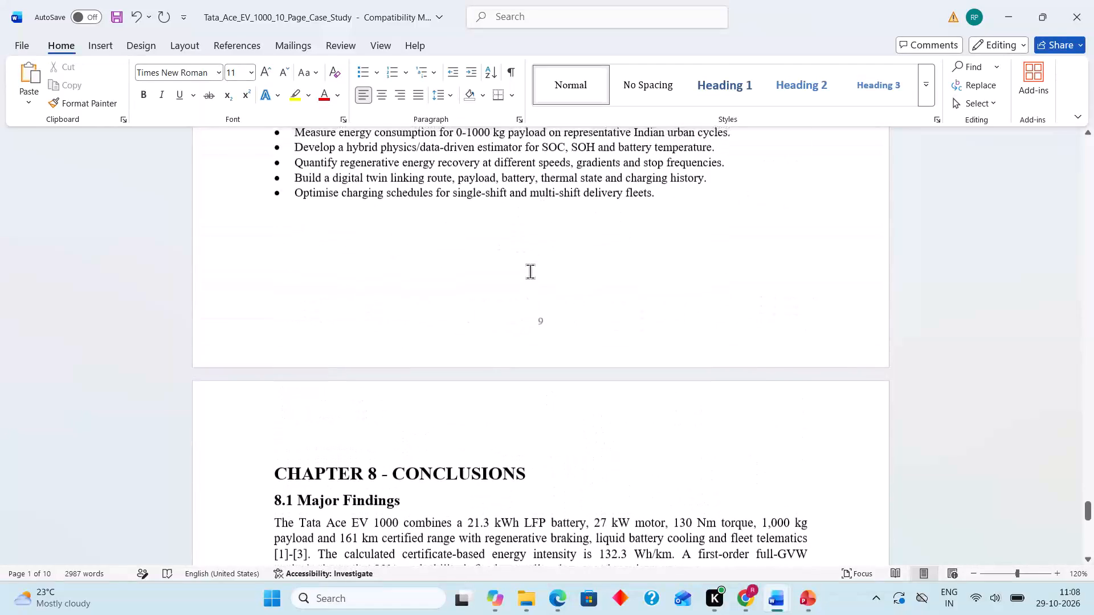
scroll(530, 271, "up", 1)
scroll(530, 271, "down", 2)
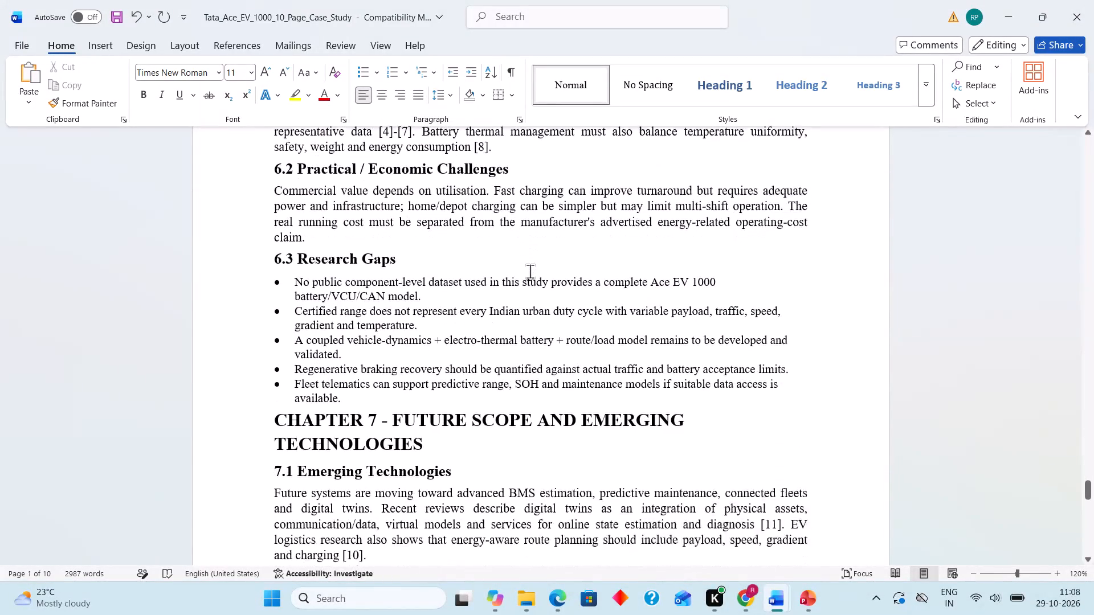
Check the remaining chapters through to the references, and look back over the literature review matrix, abstract and declaration pages.
scroll(530, 271, "down", 3)
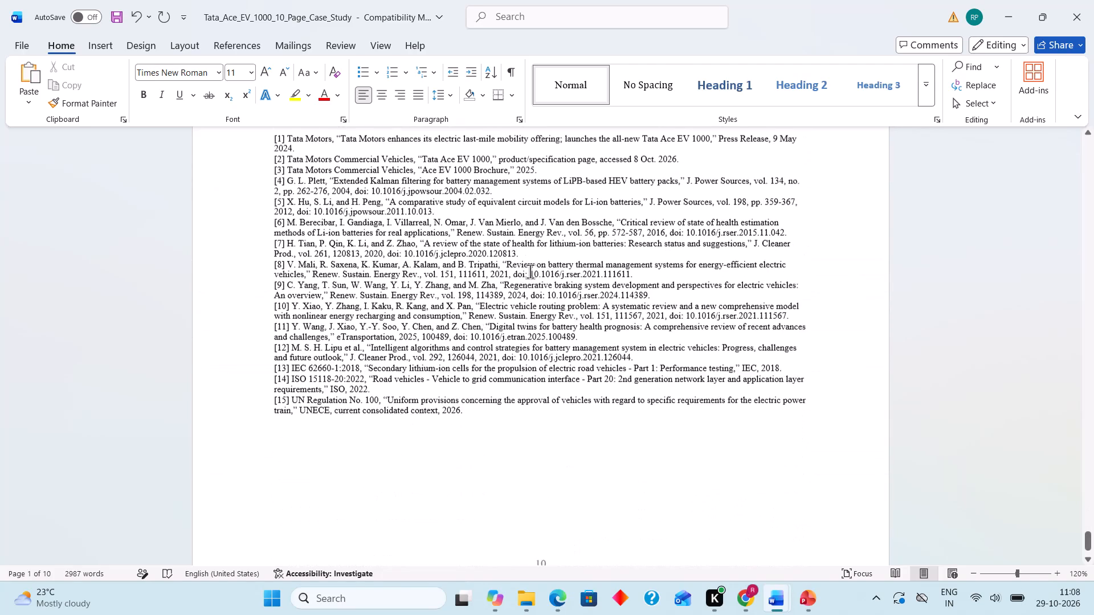
scroll(530, 271, "up", 11)
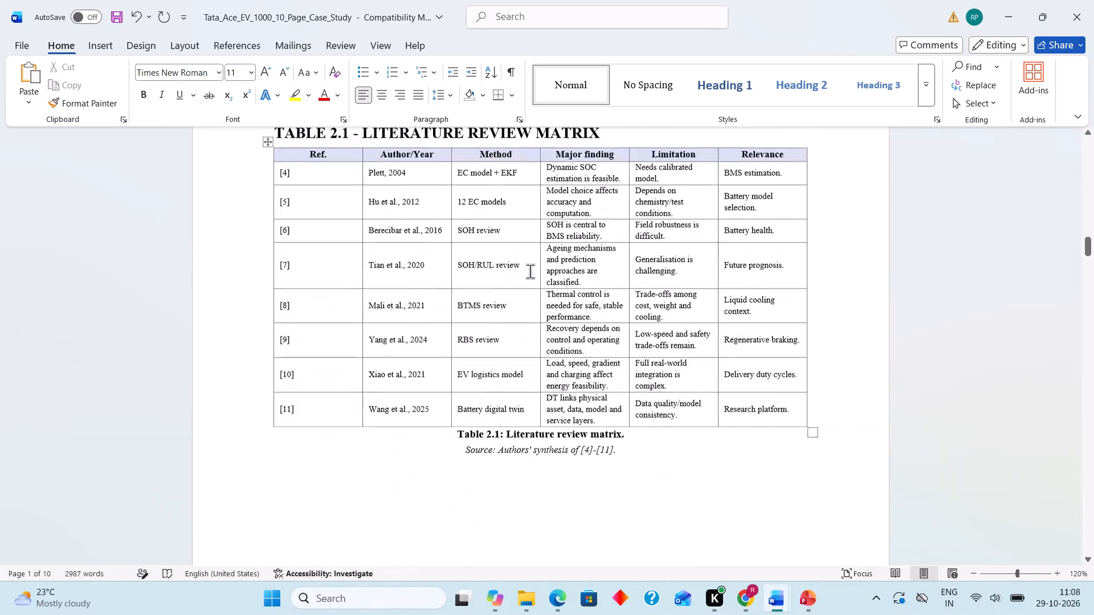
scroll(530, 271, "up", 5)
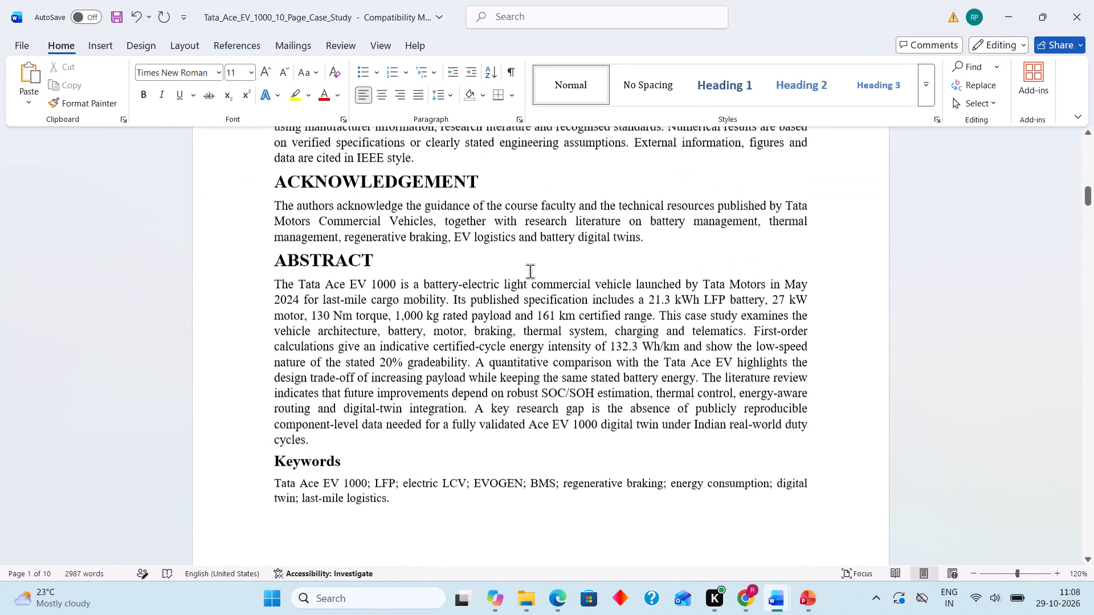
scroll(530, 271, "up", 2)
Review the report's layout from the declaration page through the contents lists, specifications table and Chapter 4 to the end of the references.
scroll(530, 266, "down", 3)
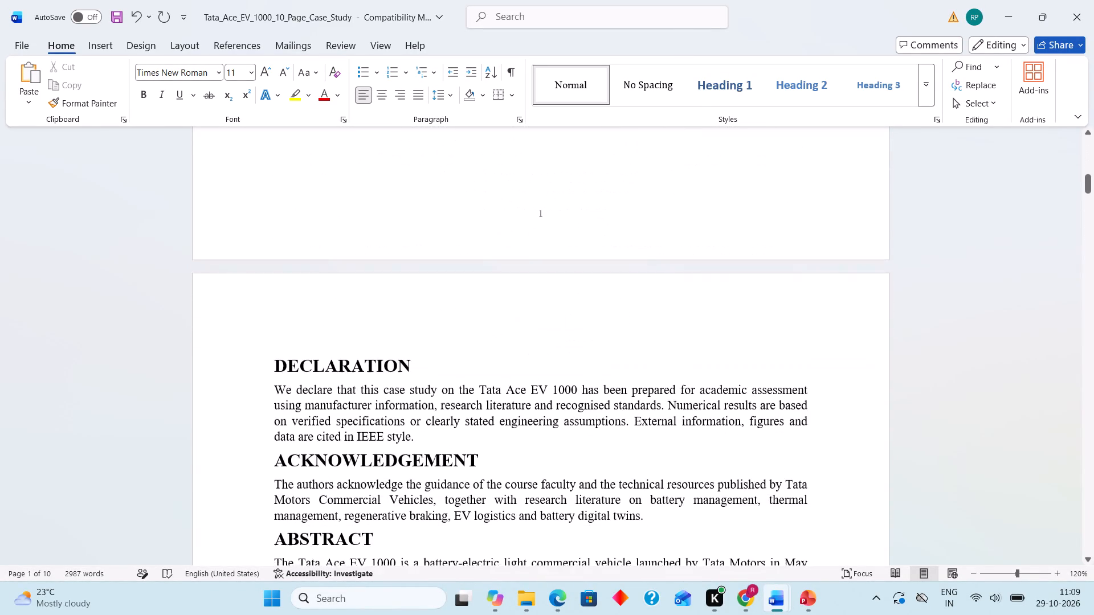
scroll(530, 266, "down", 4)
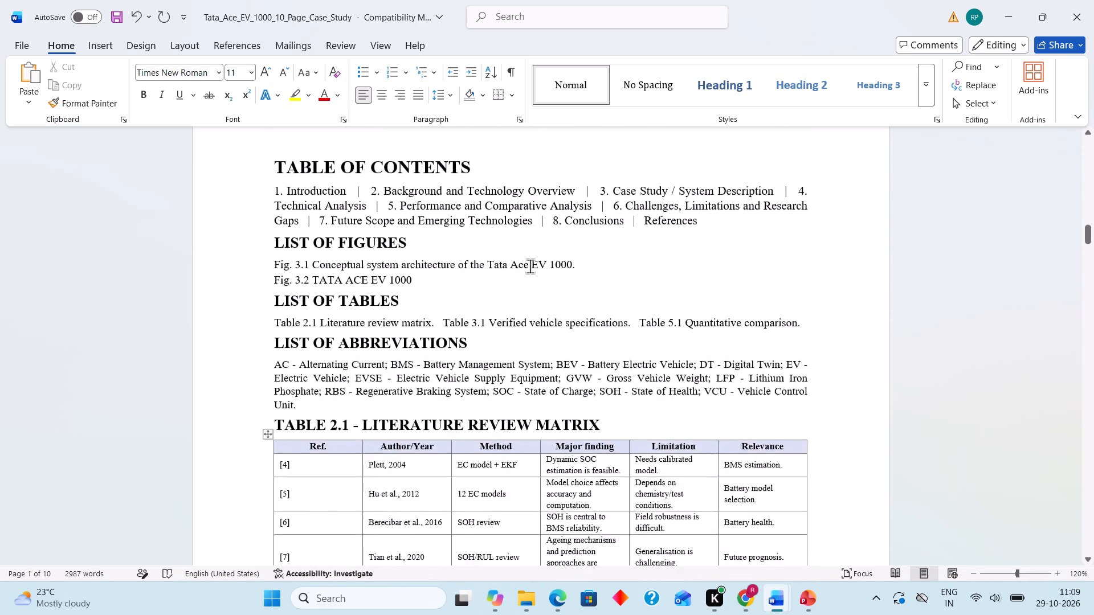
scroll(530, 266, "down", 7)
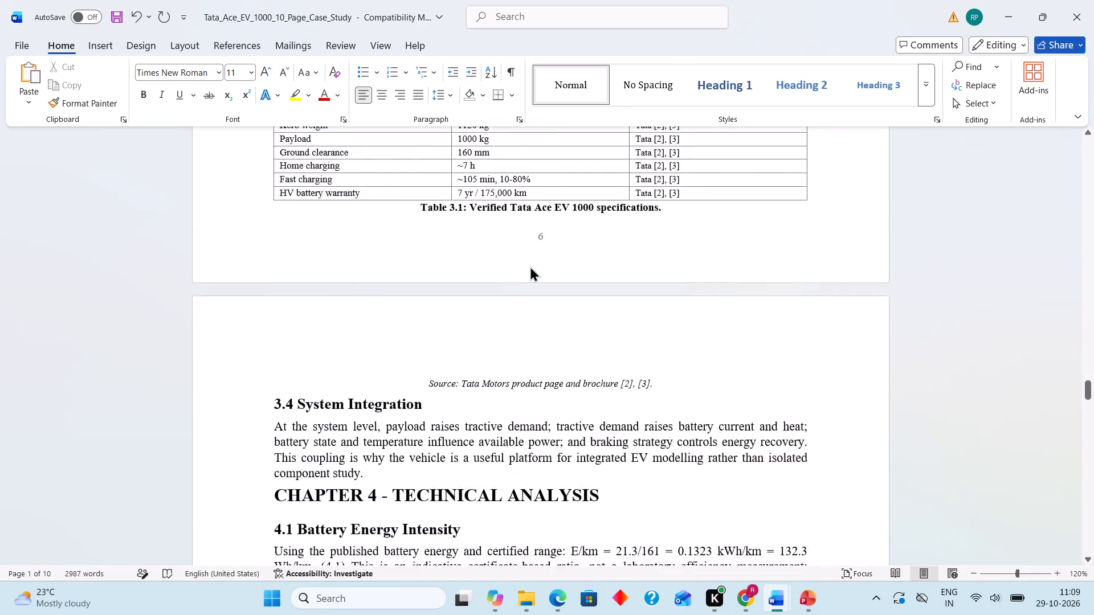
scroll(530, 266, "down", 7)
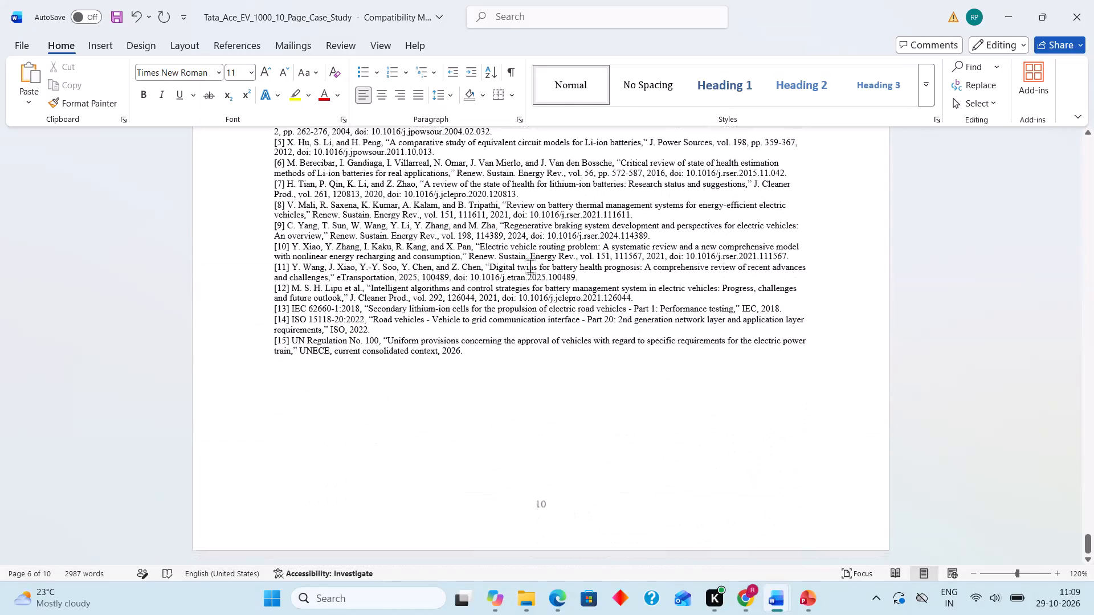
Look back through the report from the end of the references to the cover page.
scroll(530, 266, "down", 1)
scroll(530, 266, "up", 11)
scroll(530, 266, "up", 13)
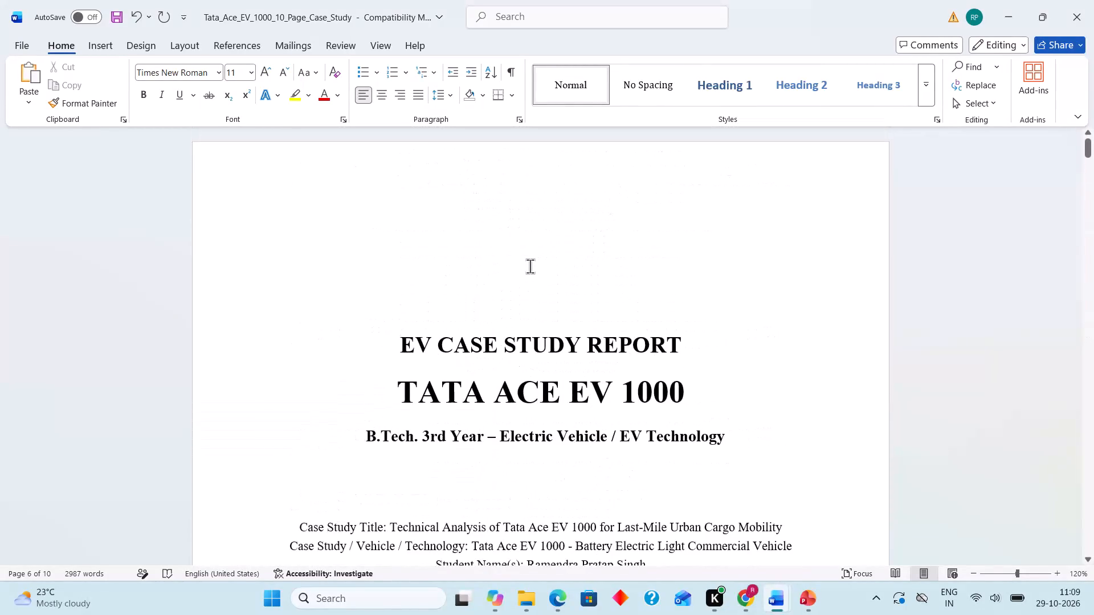
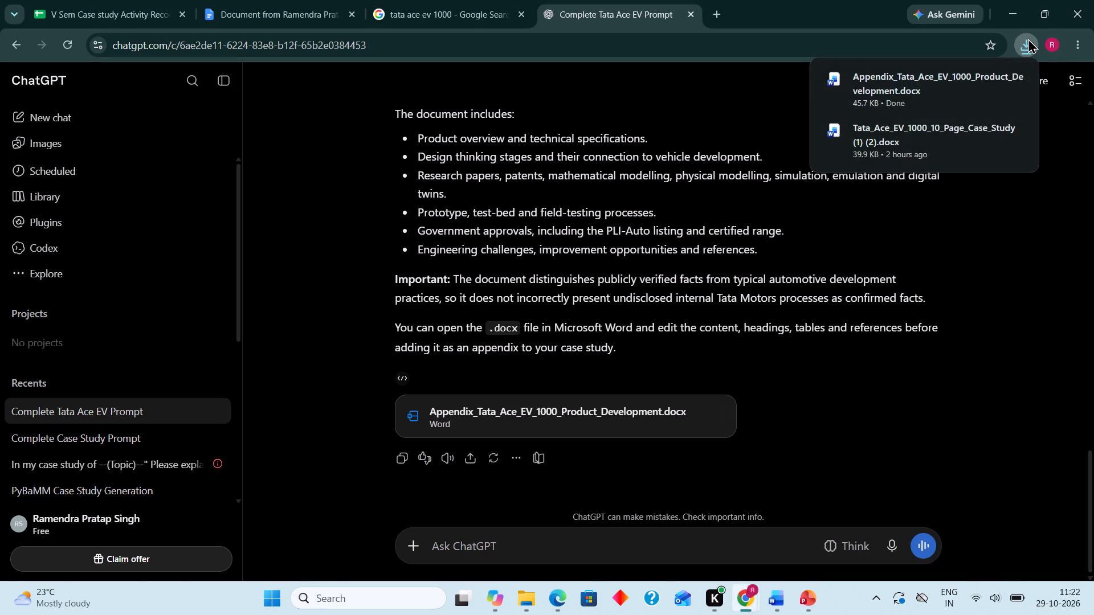
left_click(992, 80)
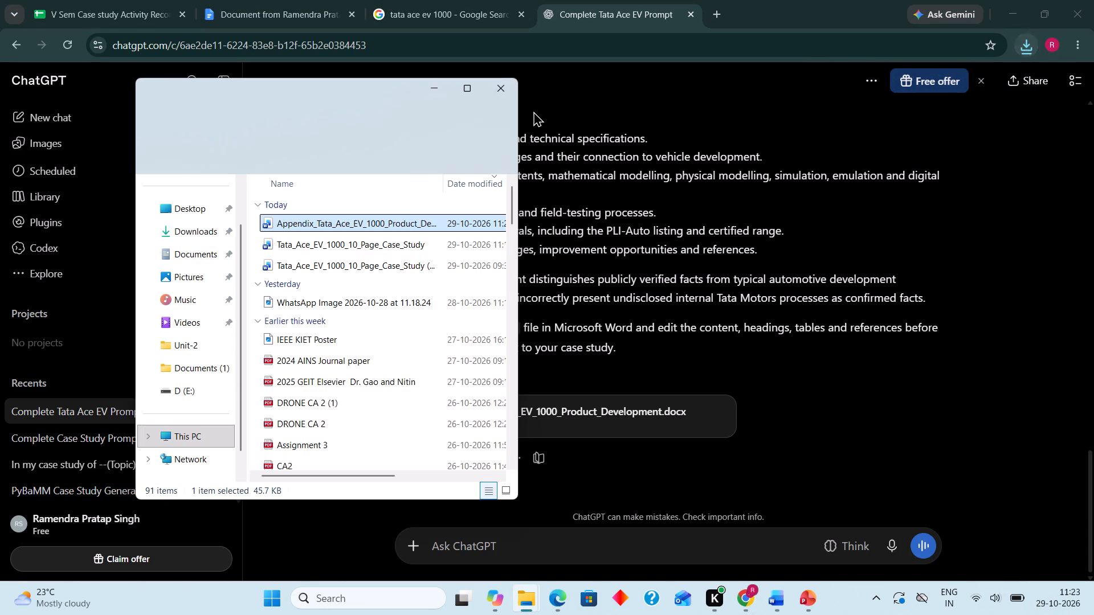
double_click(399, 214)
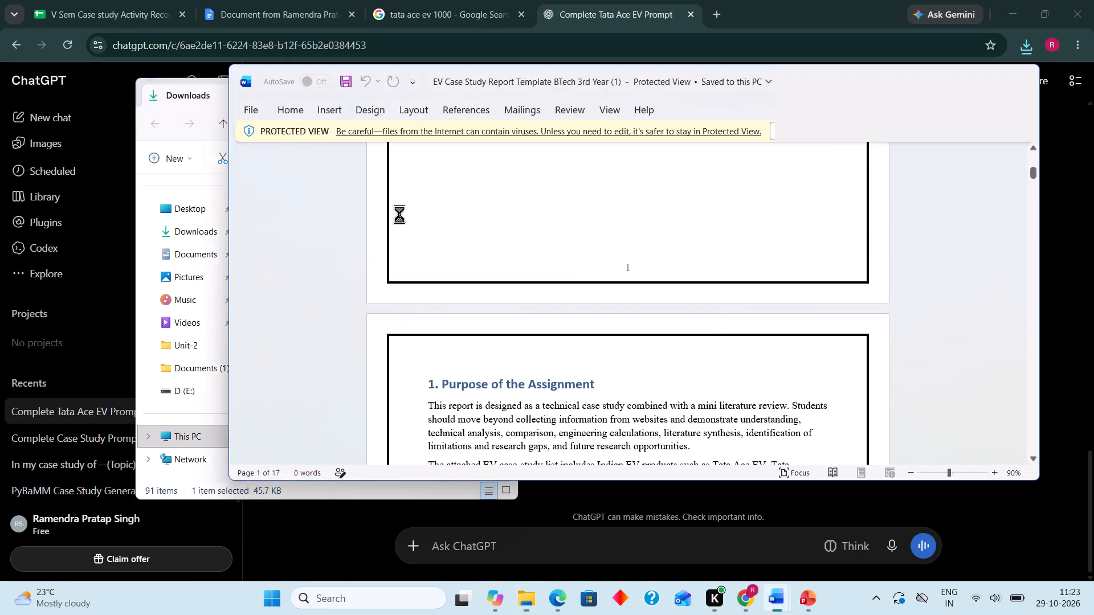
Skim the appendix through to the A.9 References section and return to its first page.
scroll(545, 270, "down", 2)
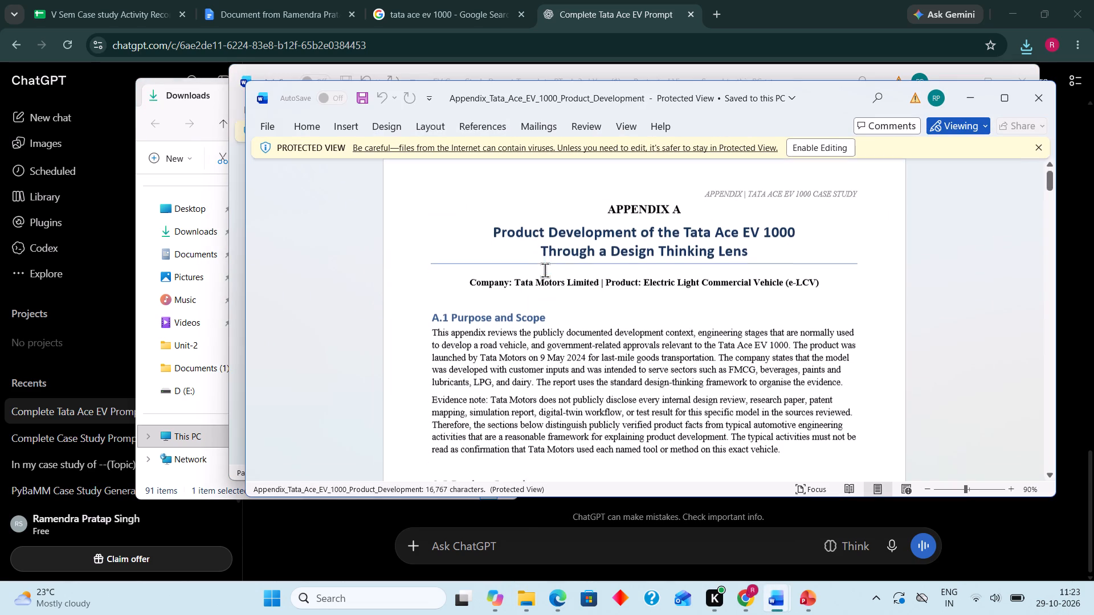
scroll(545, 270, "down", 8)
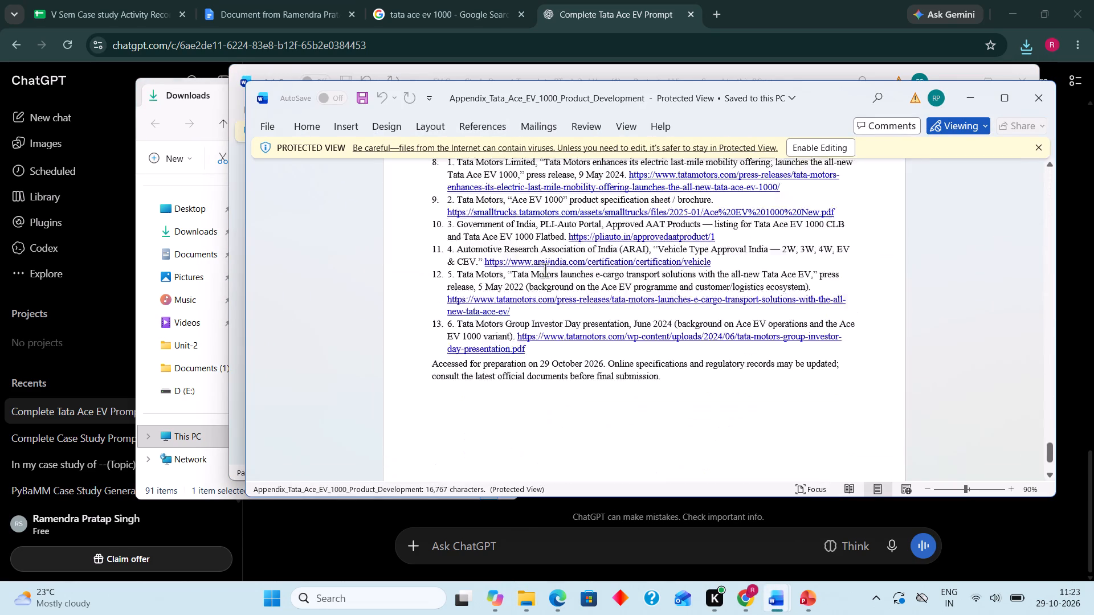
scroll(545, 270, "down", 1)
scroll(545, 270, "up", 3)
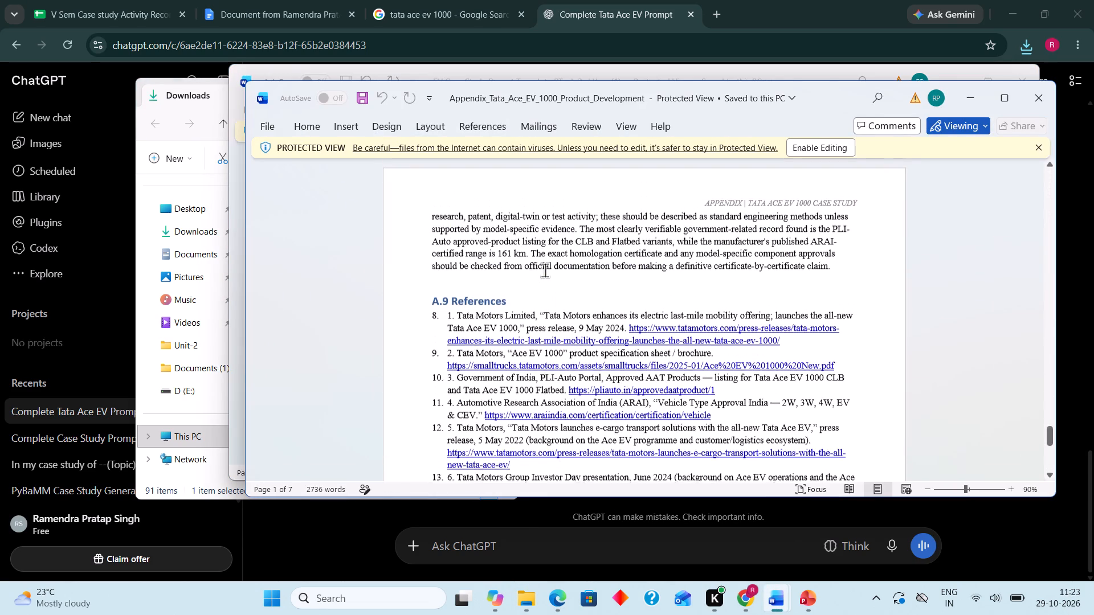
scroll(545, 270, "up", 4)
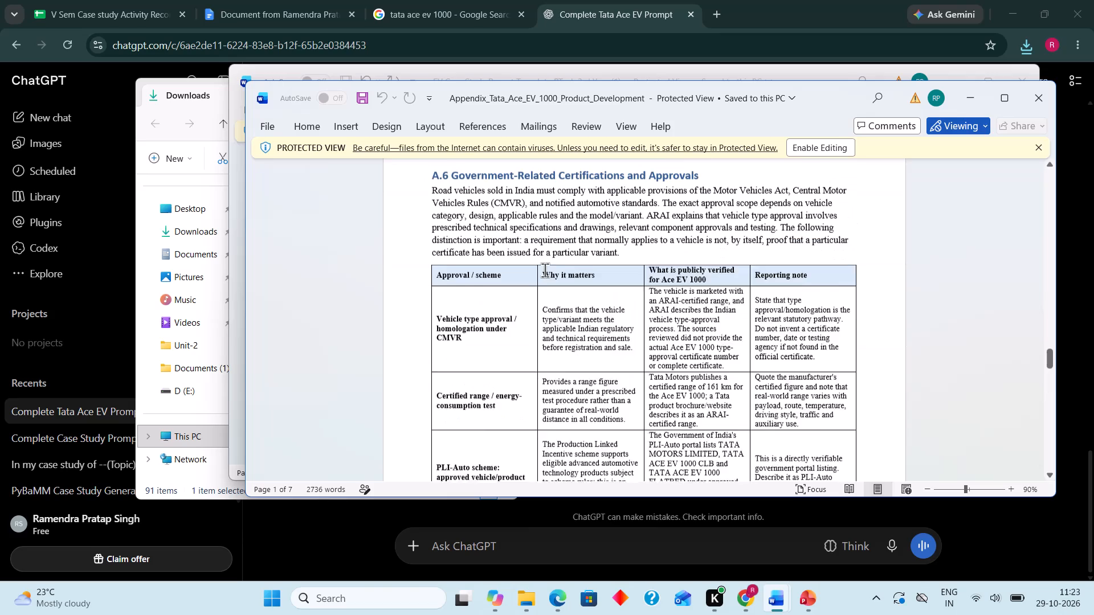
scroll(545, 270, "up", 8)
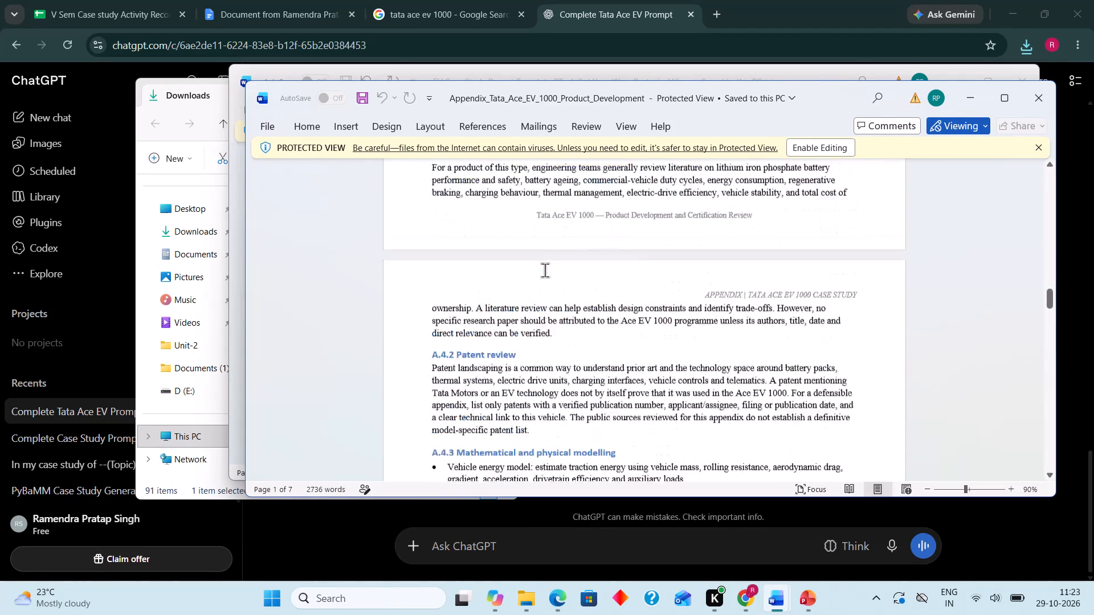
scroll(545, 270, "up", 8)
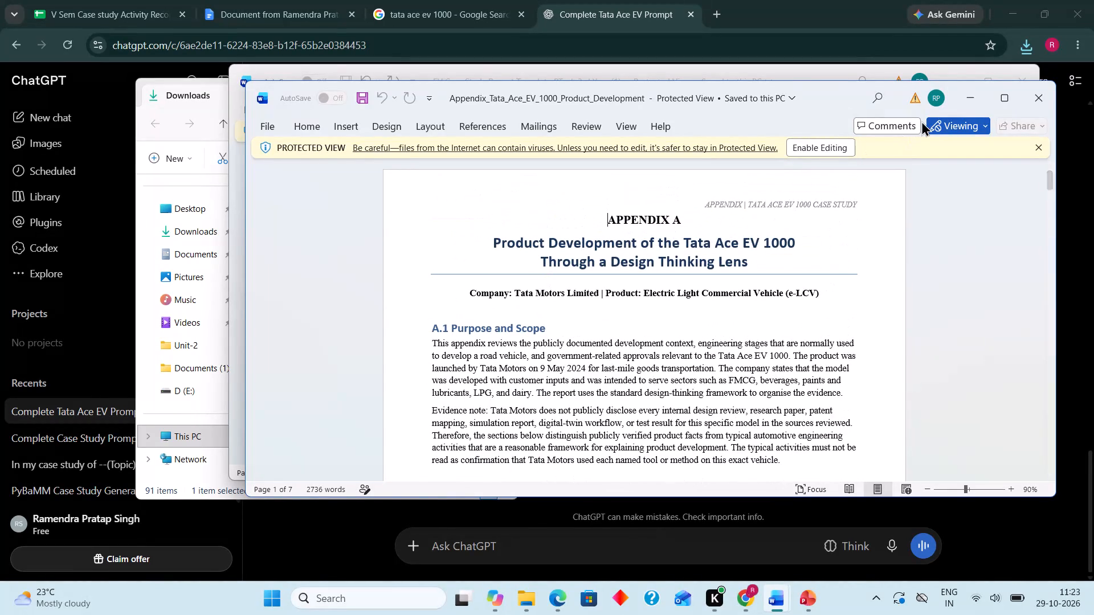
Maximize the appendix window and review all pages again, from A.1 Purpose and Scope to the references and back.
left_click(1002, 102)
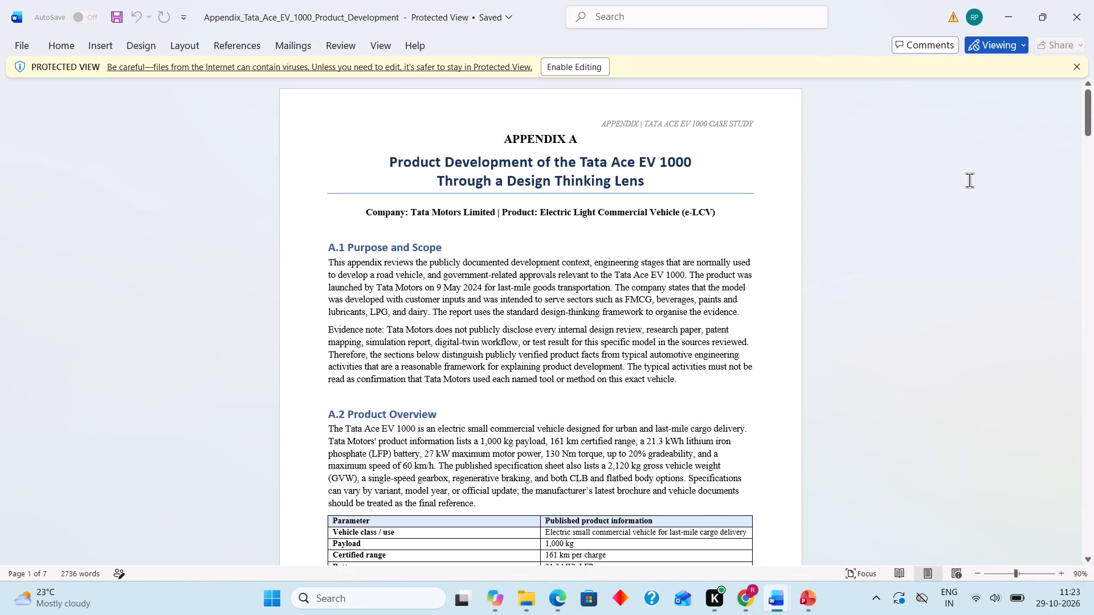
scroll(966, 188, "down", 9)
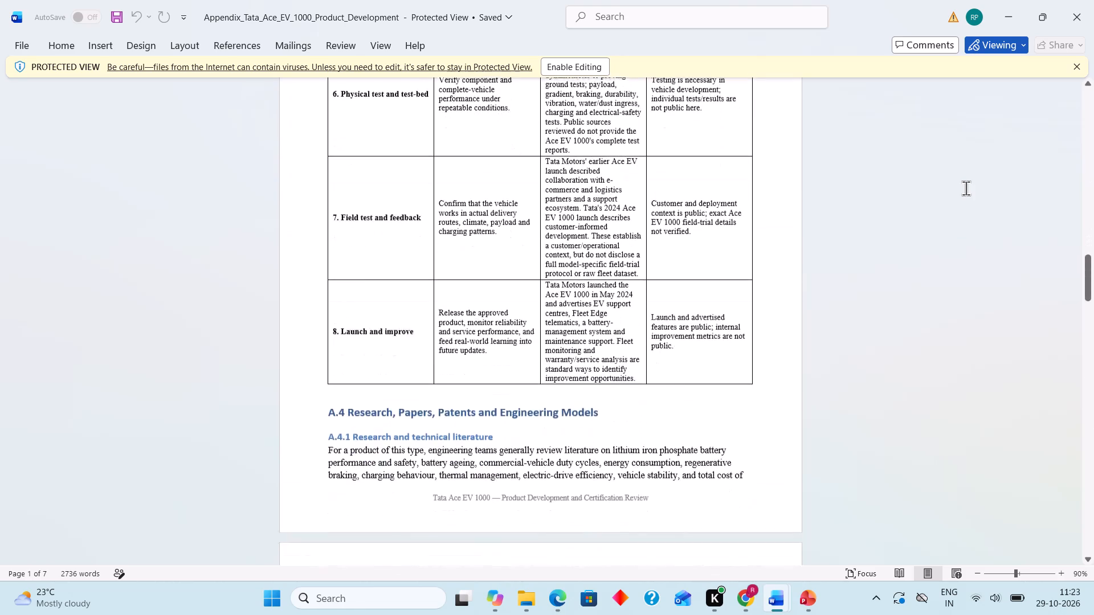
scroll(966, 188, "down", 6)
scroll(966, 188, "up", 4)
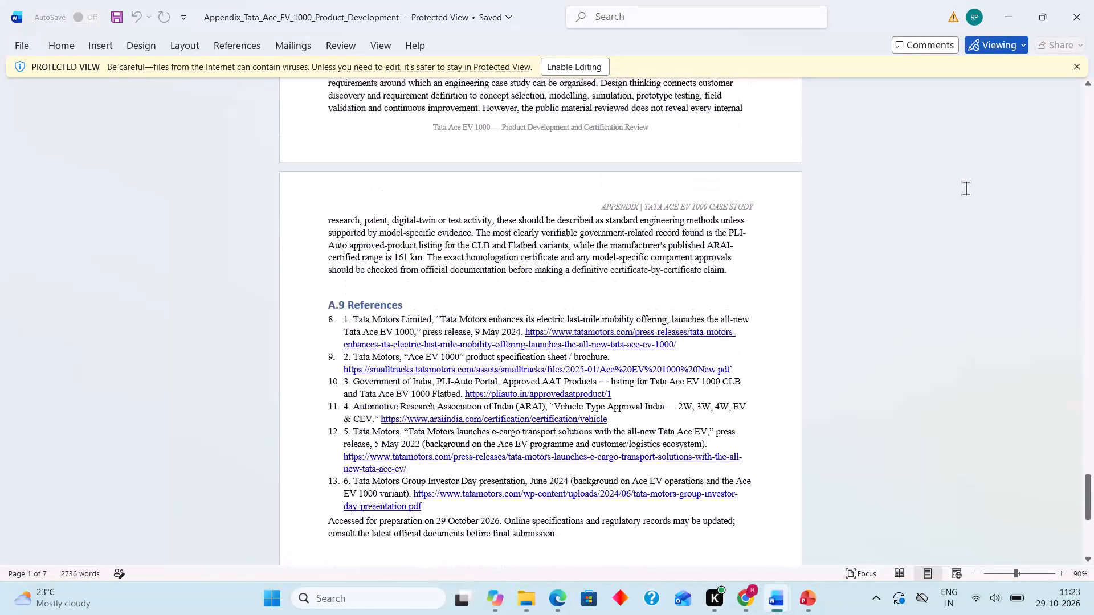
scroll(966, 188, "up", 10)
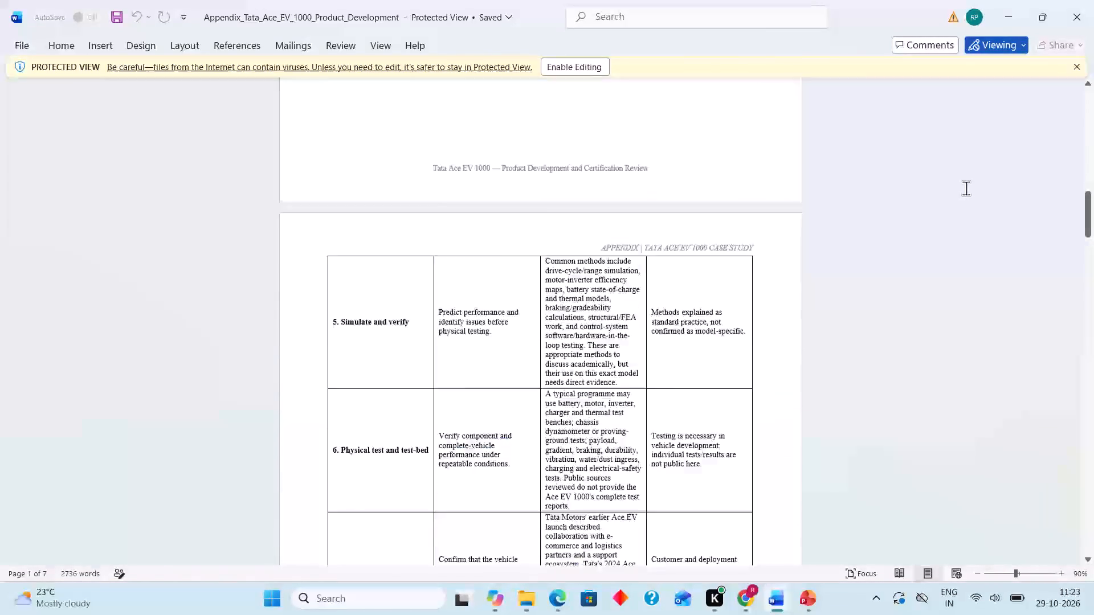
scroll(966, 188, "up", 7)
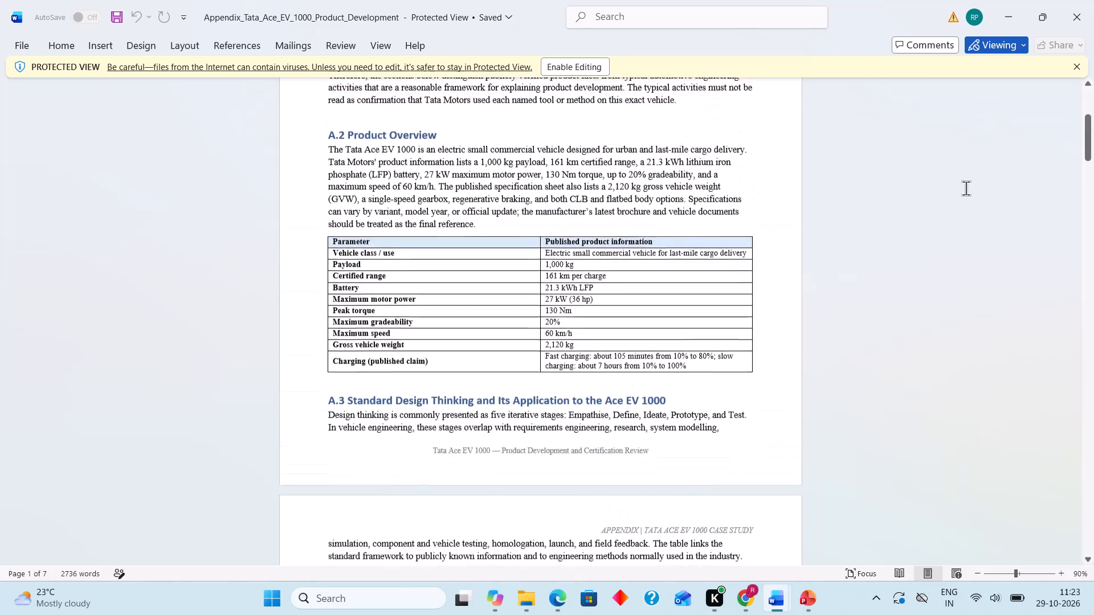
scroll(966, 188, "up", 2)
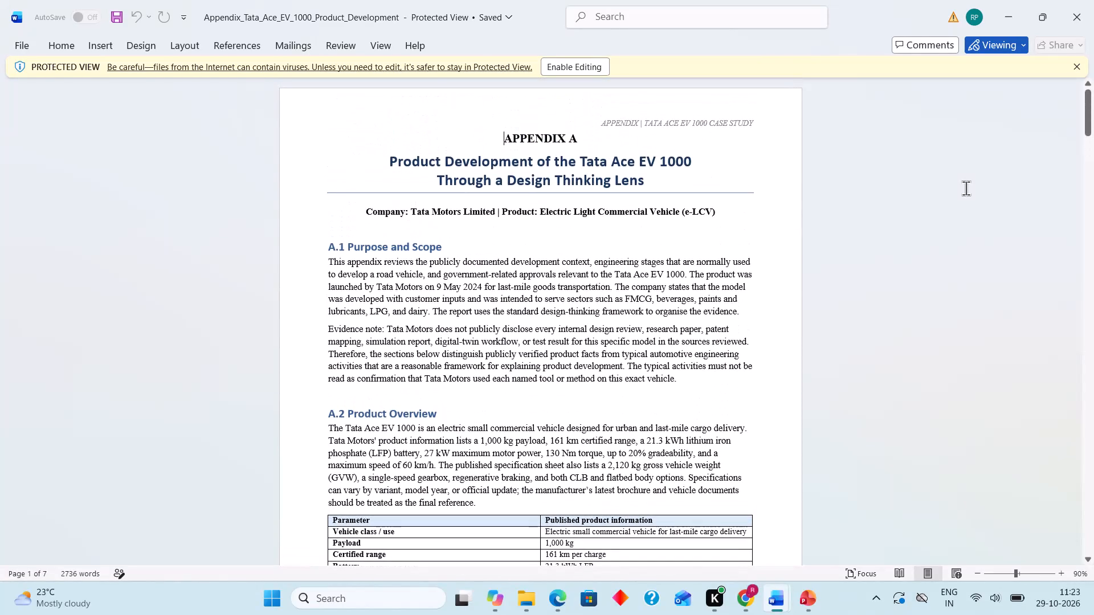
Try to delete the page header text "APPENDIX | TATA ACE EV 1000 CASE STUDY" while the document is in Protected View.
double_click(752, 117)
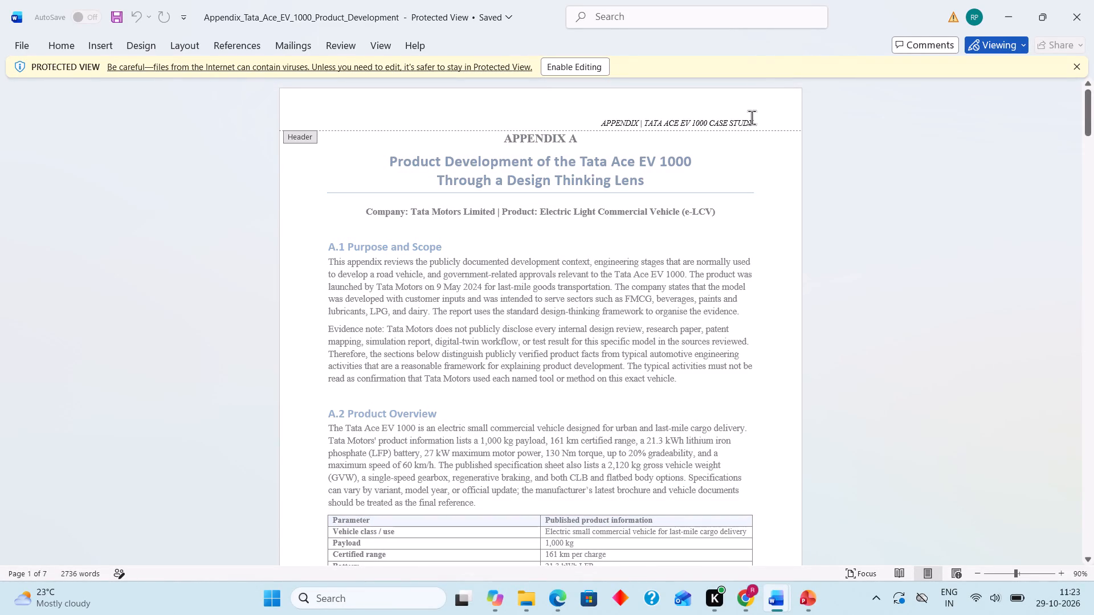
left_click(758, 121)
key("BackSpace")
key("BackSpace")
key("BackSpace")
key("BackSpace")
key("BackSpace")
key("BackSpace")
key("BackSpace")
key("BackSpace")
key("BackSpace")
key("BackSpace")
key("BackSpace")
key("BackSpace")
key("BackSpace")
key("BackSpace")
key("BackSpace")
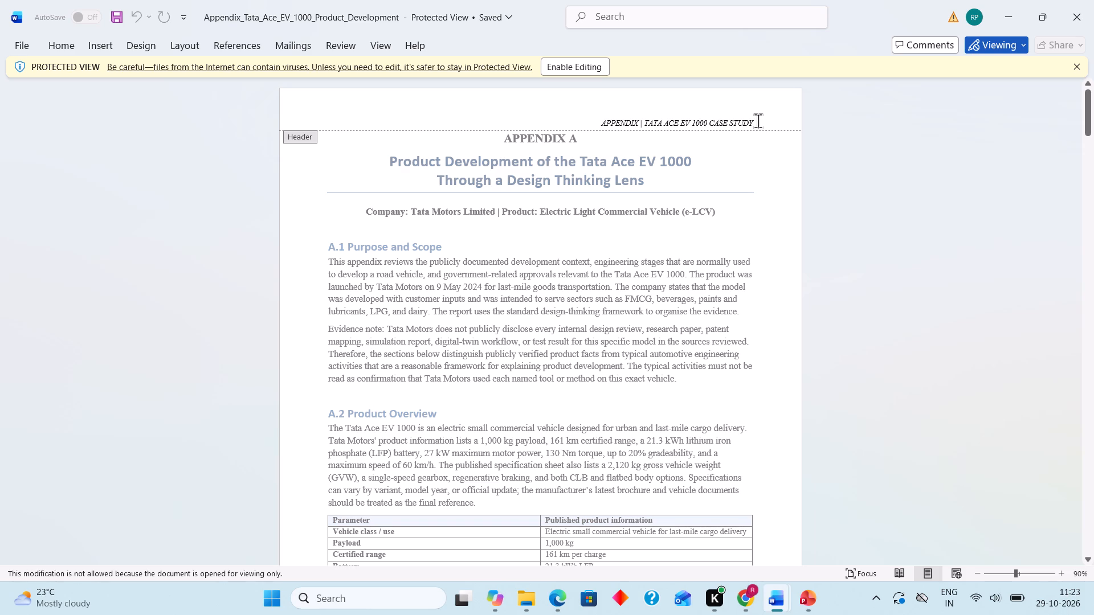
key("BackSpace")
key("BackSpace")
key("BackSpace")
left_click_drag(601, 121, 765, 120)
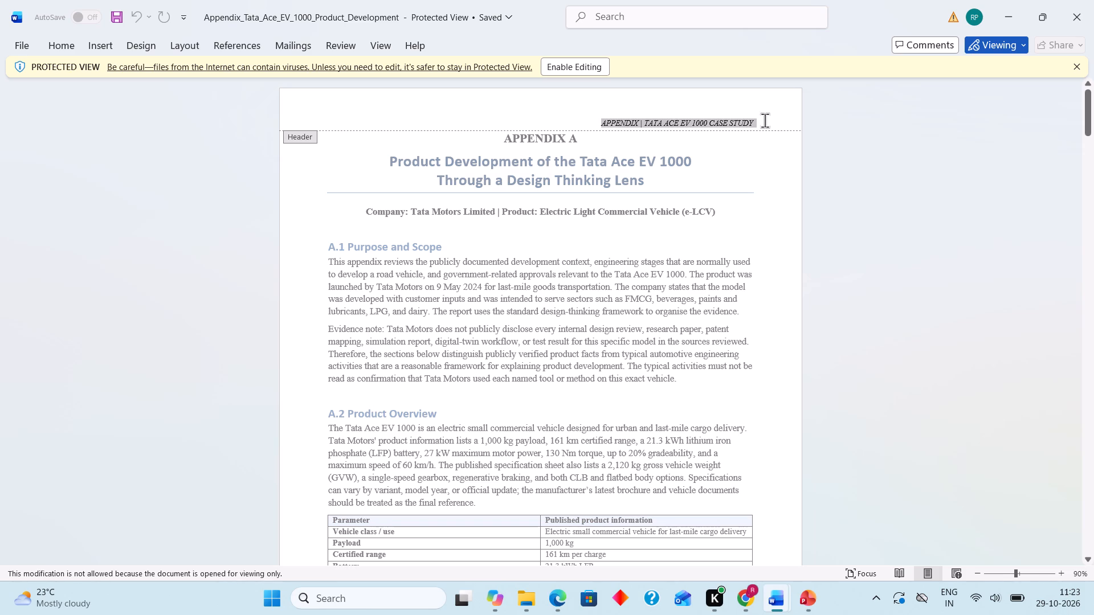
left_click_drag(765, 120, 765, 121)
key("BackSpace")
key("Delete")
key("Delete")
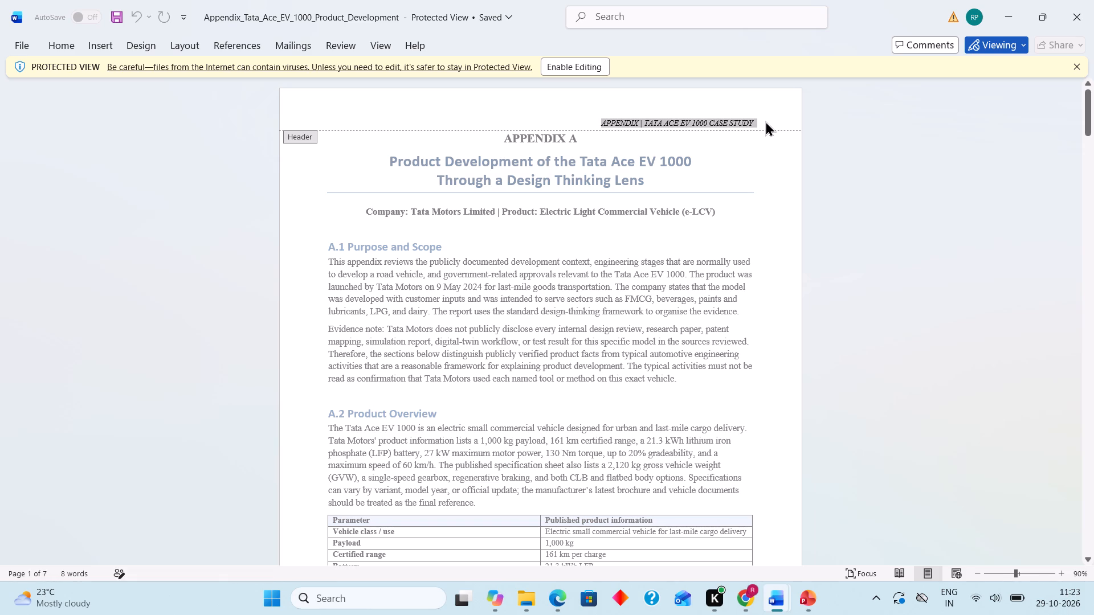
Enable editing of the appendix, delete the header text "APPENDIX | TATA ACE EV 1000 CASE STUDY" and close the header.
left_click(581, 65)
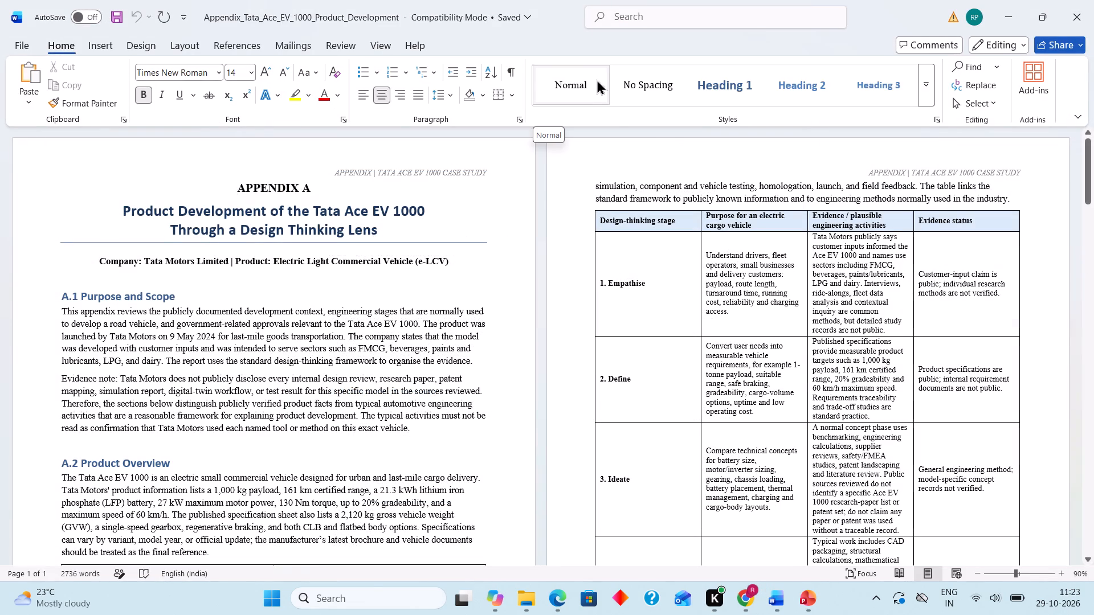
double_click(483, 170)
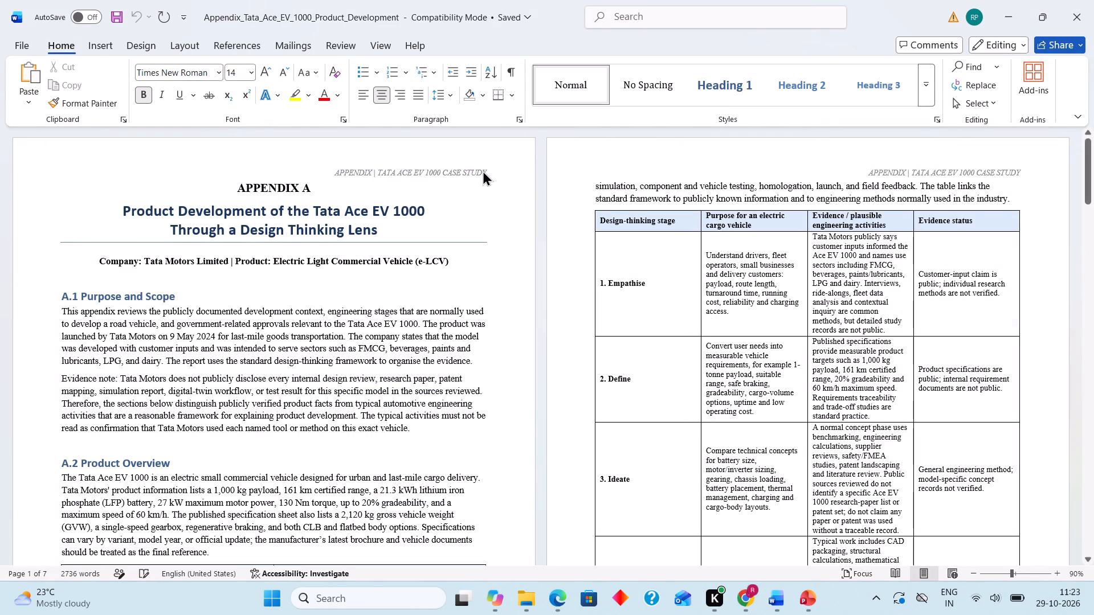
left_click_drag(491, 172, 326, 175)
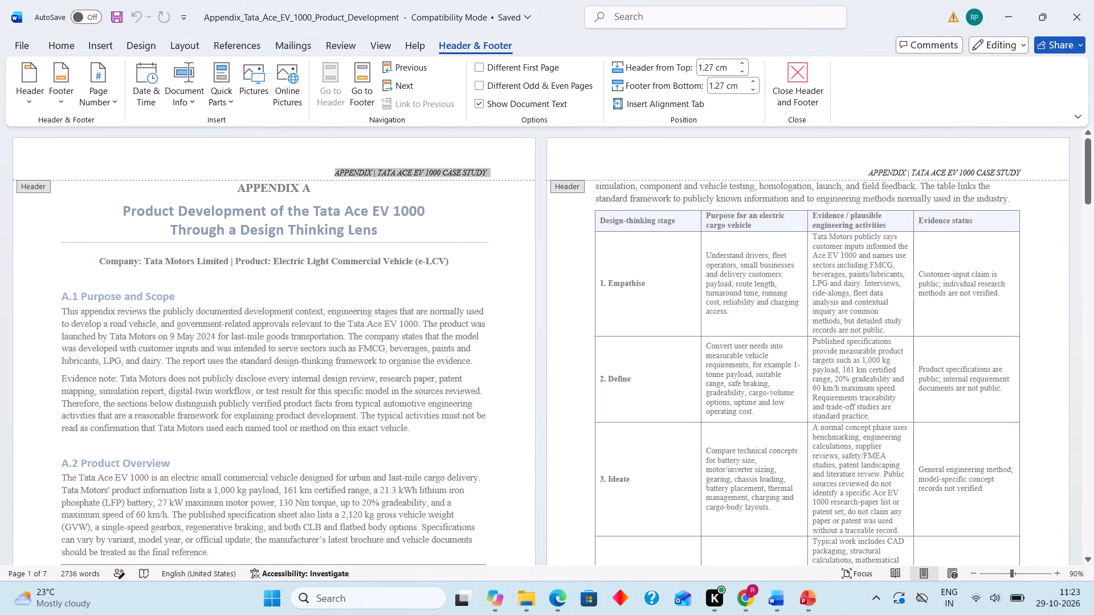
left_click_drag(326, 175, 325, 174)
key("BackSpace")
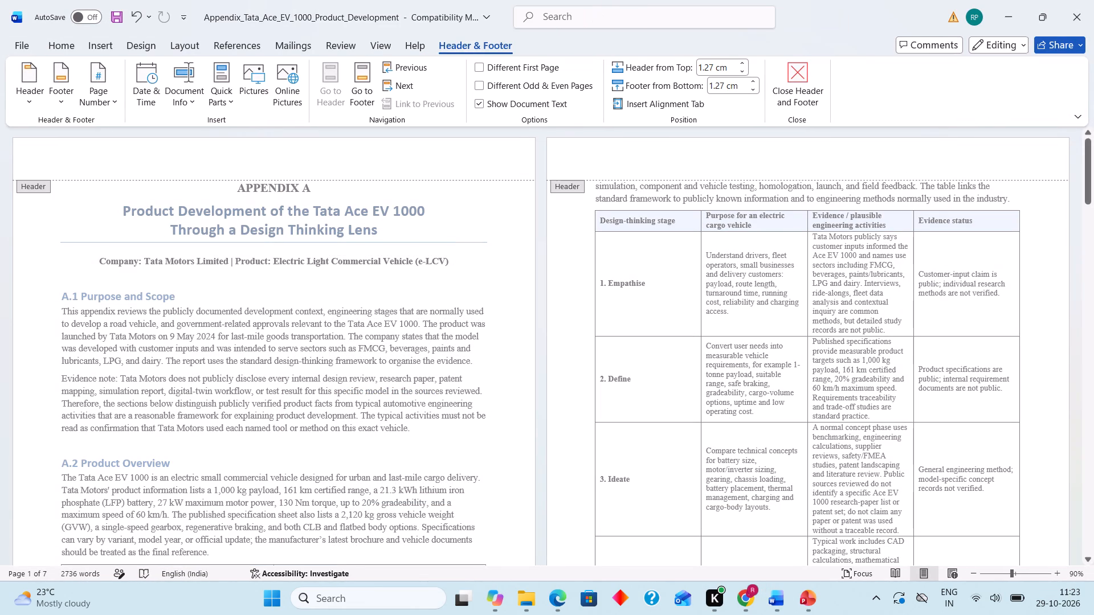
left_click(799, 68)
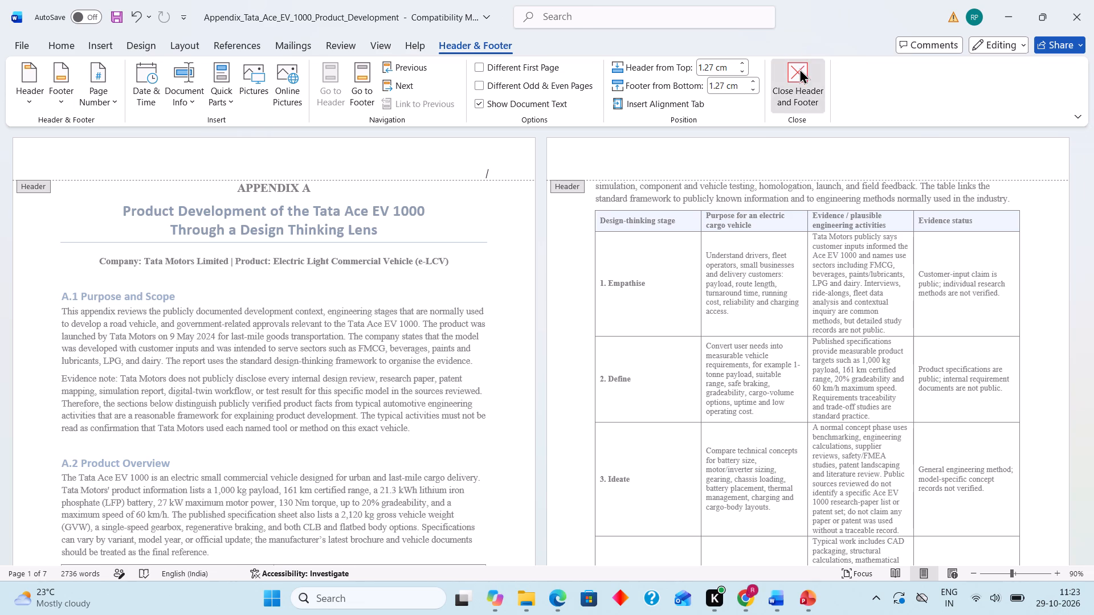
Delete the footer text "Tata Ace EV 1000 — Product Development and Certification Review" on the last page and close the footer.
scroll(471, 222, "up", 1, "ctrl")
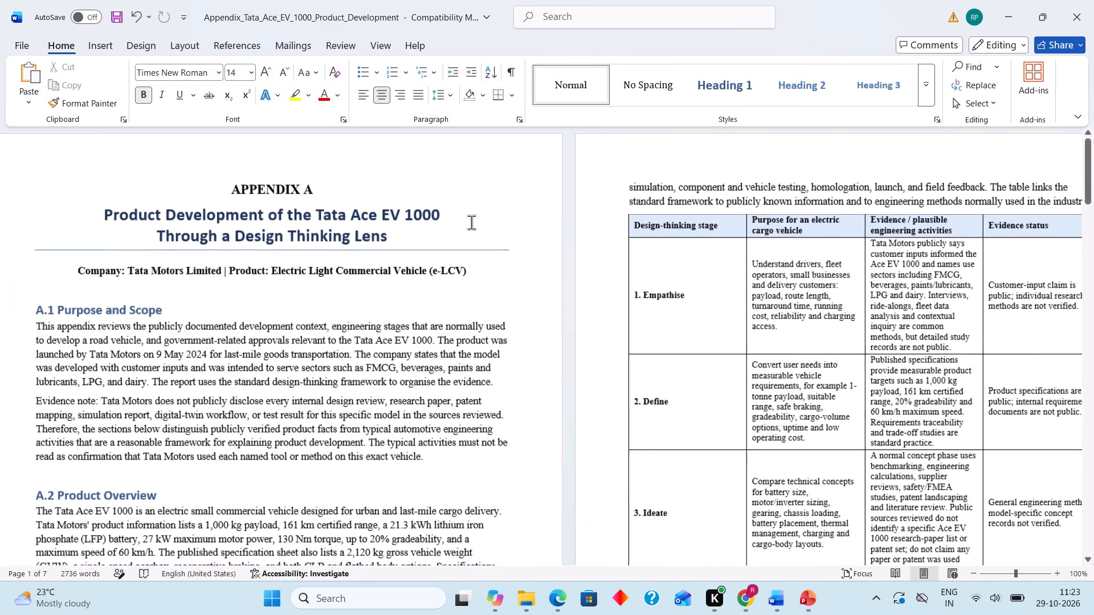
scroll(494, 380, "down", 6)
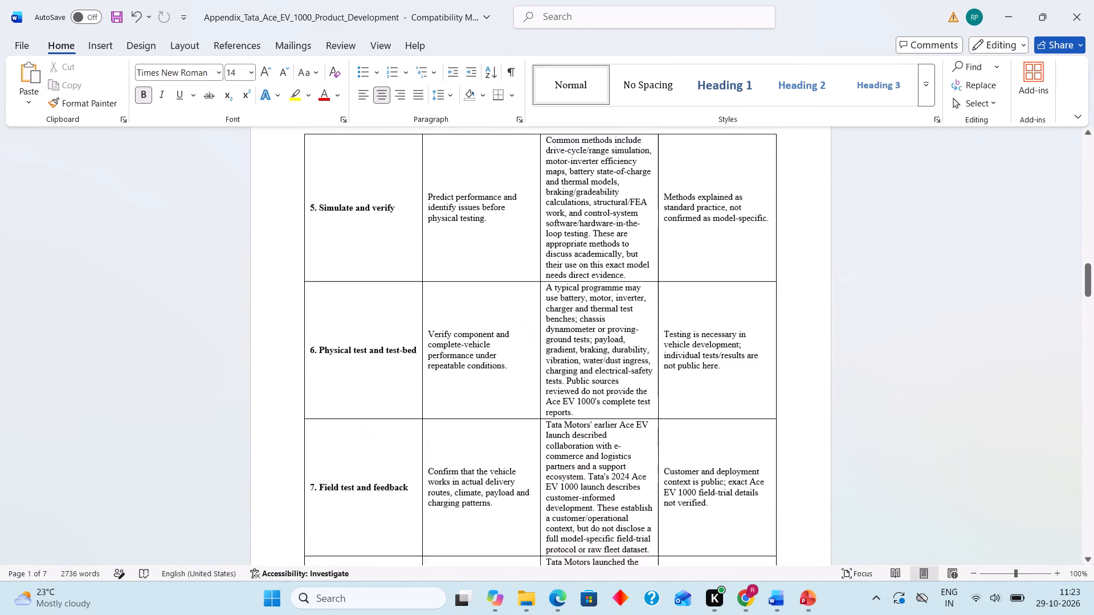
scroll(494, 380, "down", 18)
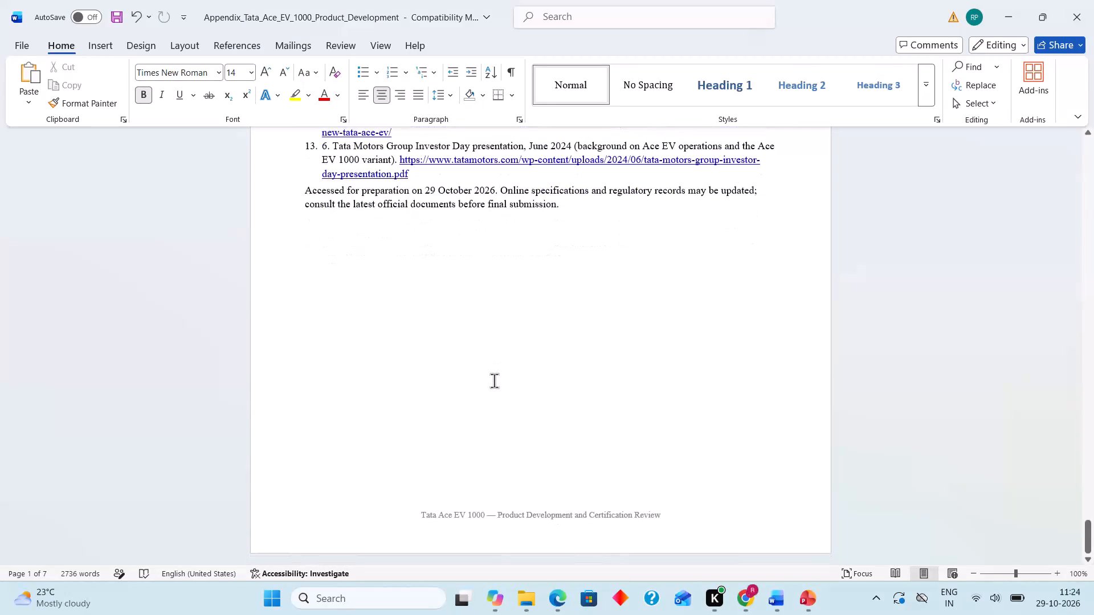
left_click_drag(665, 513, 598, 514)
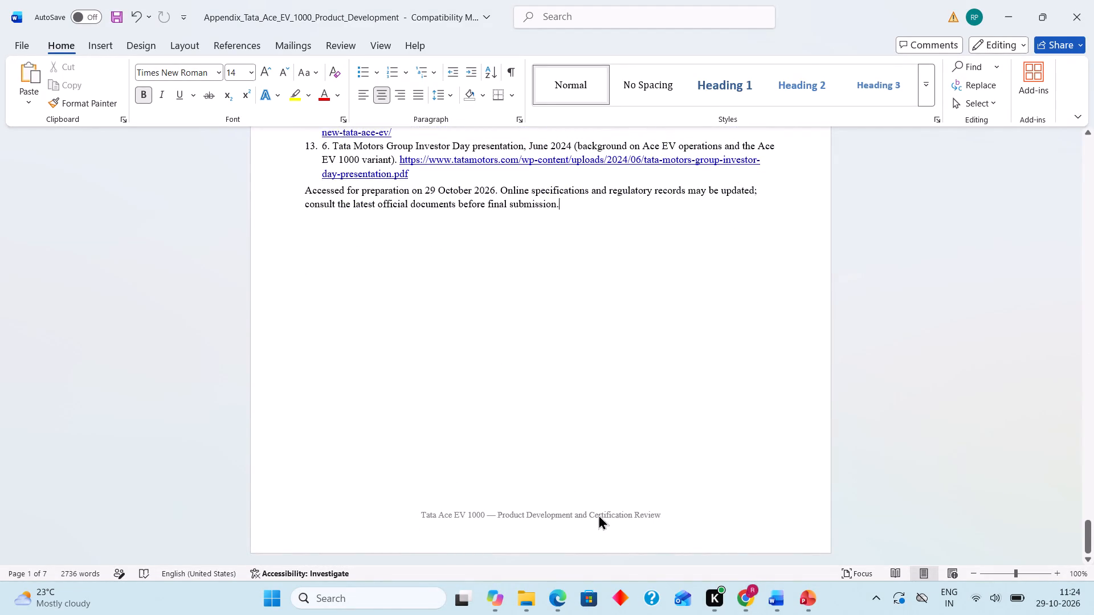
left_click_drag(598, 514, 729, 568)
left_click(663, 516)
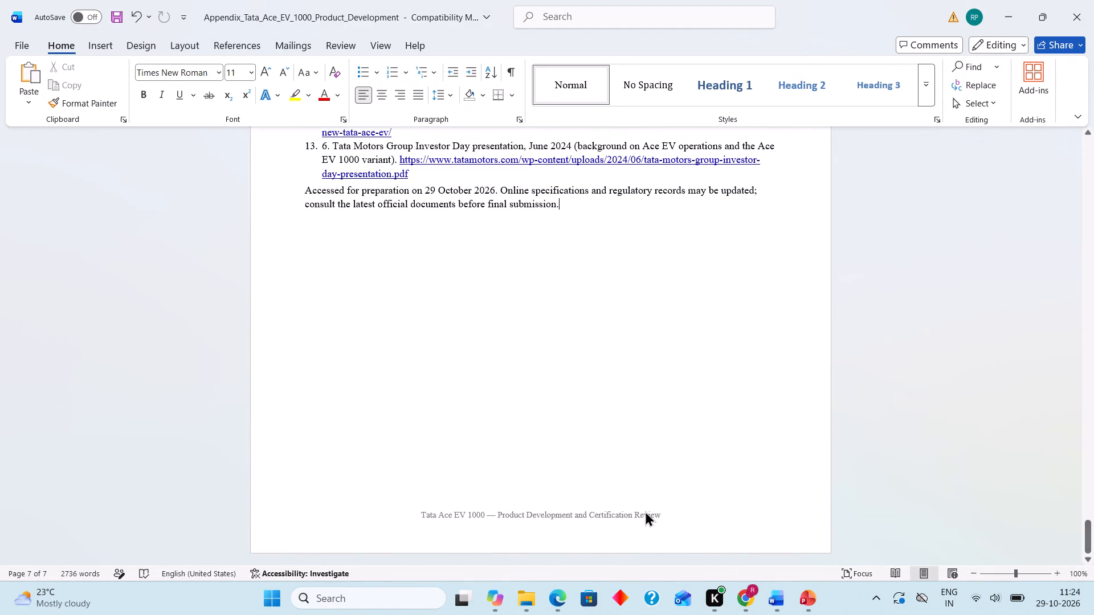
double_click(648, 511)
left_click(648, 511)
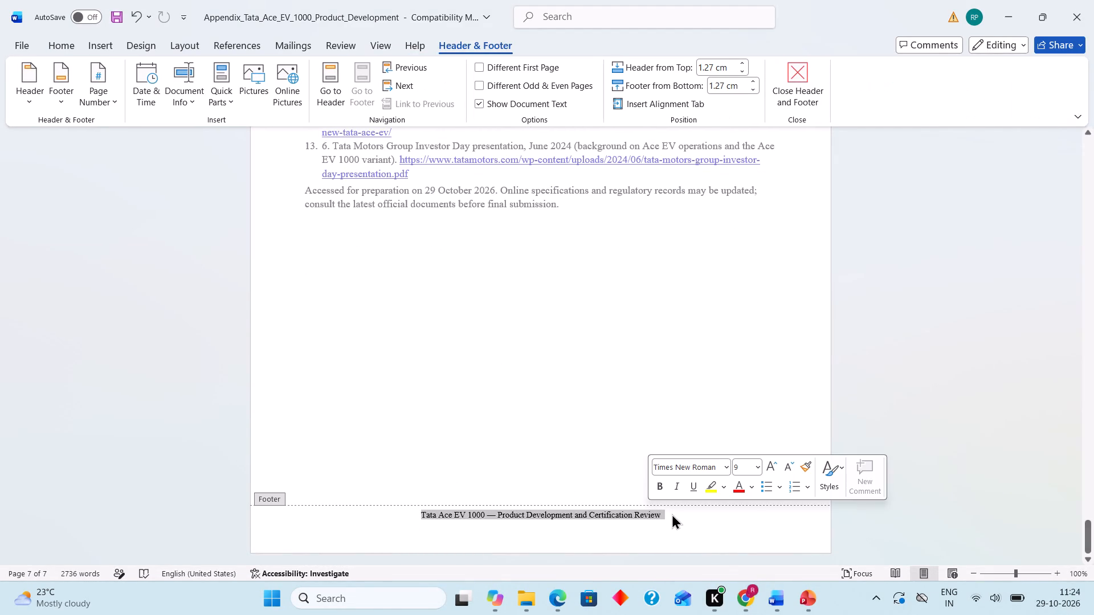
key("BackSpace")
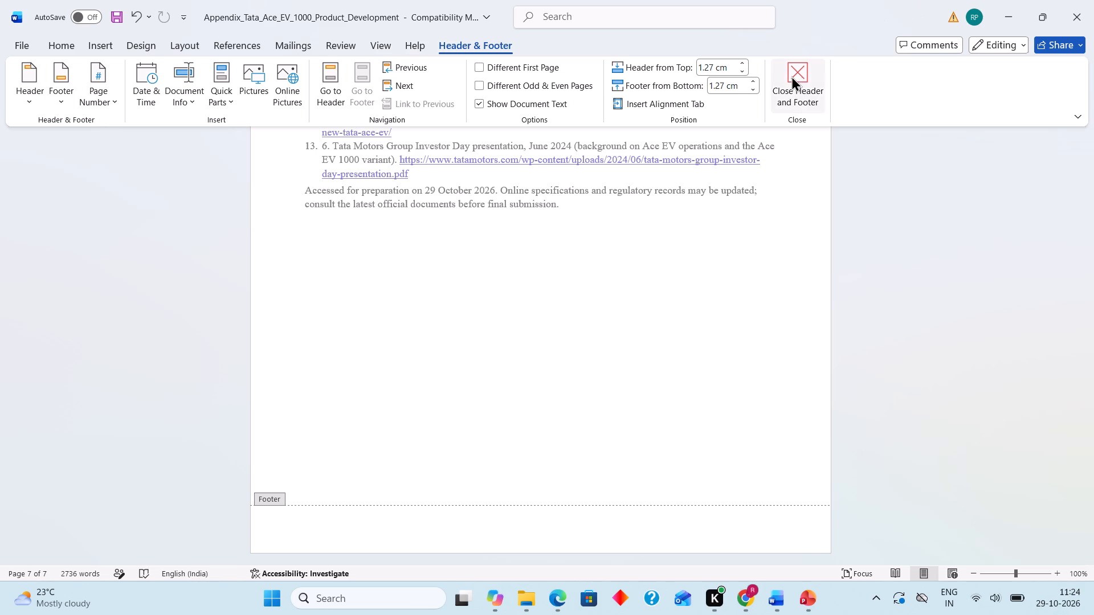
left_click(791, 75)
Review the appendix pages from the references back to the product overview after the header and footer removal.
scroll(595, 329, "up", 5)
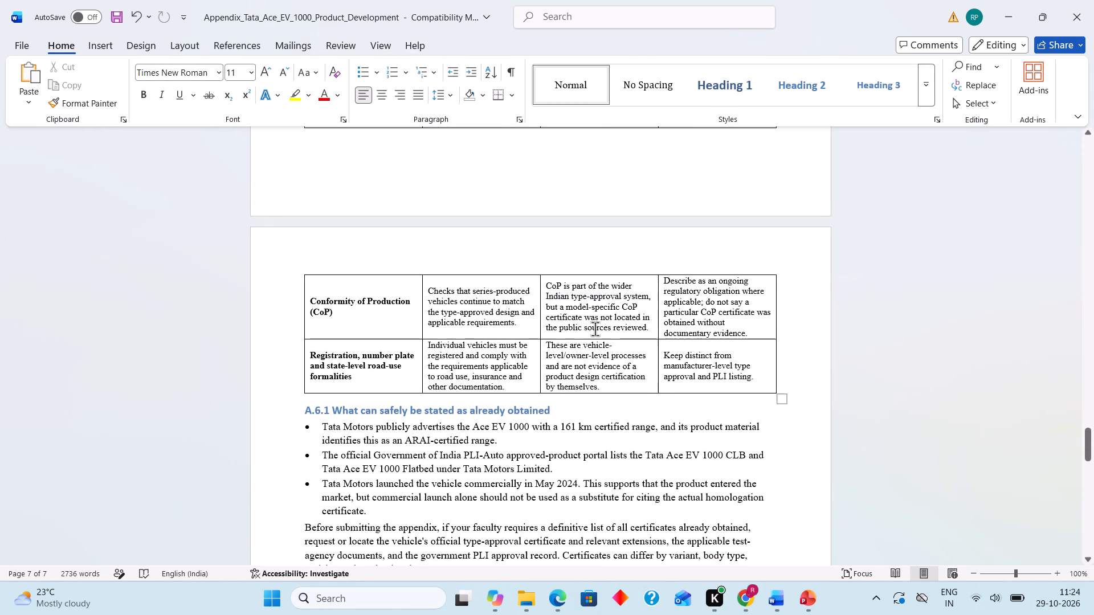
scroll(595, 329, "up", 15)
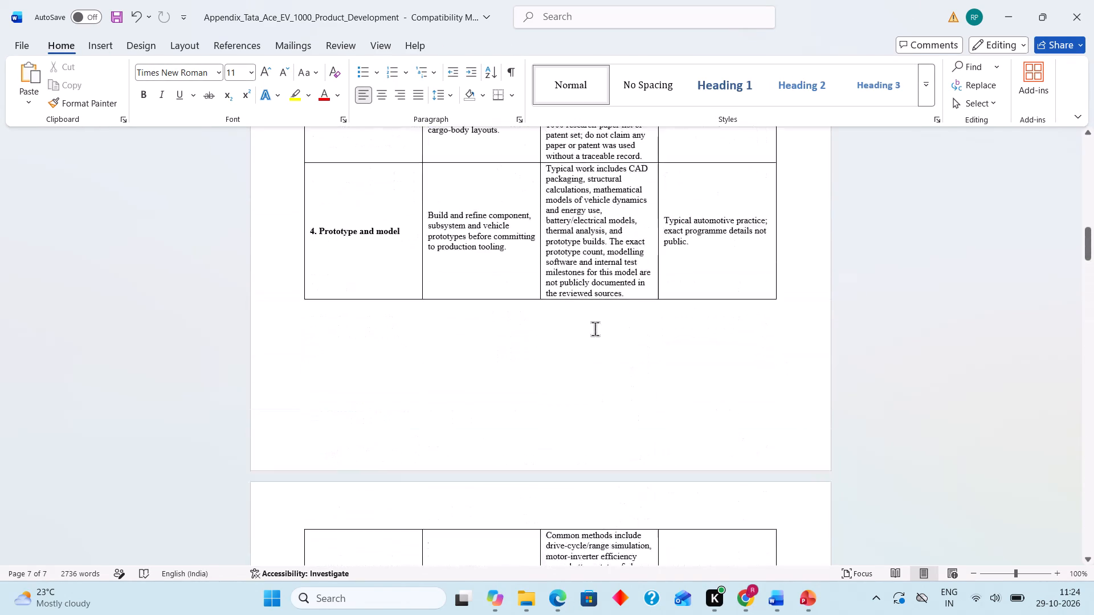
scroll(595, 329, "up", 5)
scroll(595, 329, "down", 3)
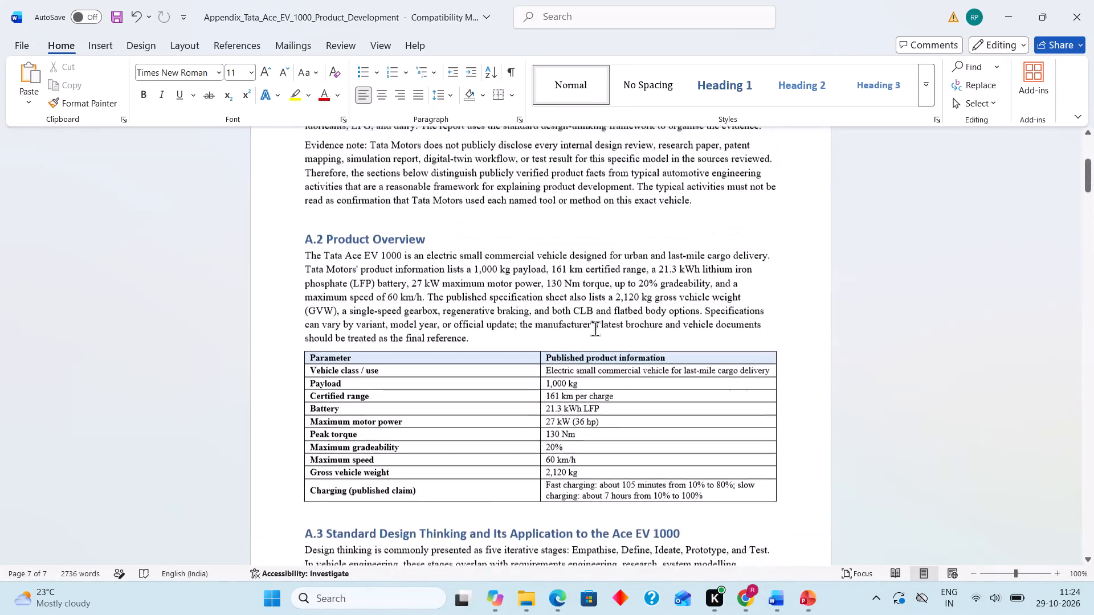
scroll(595, 329, "down", 10)
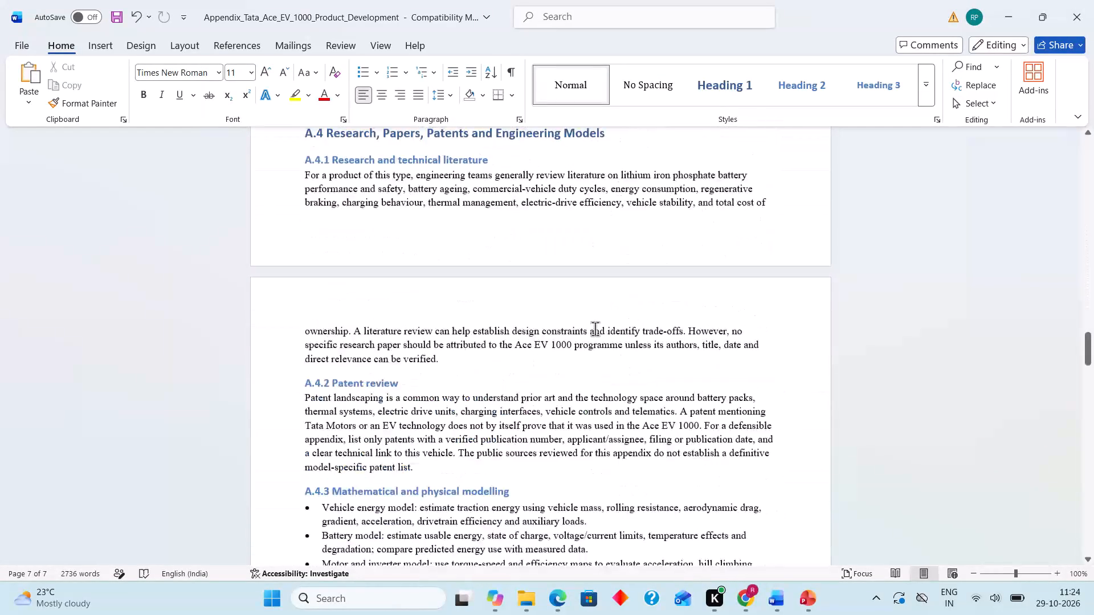
scroll(595, 329, "down", 7)
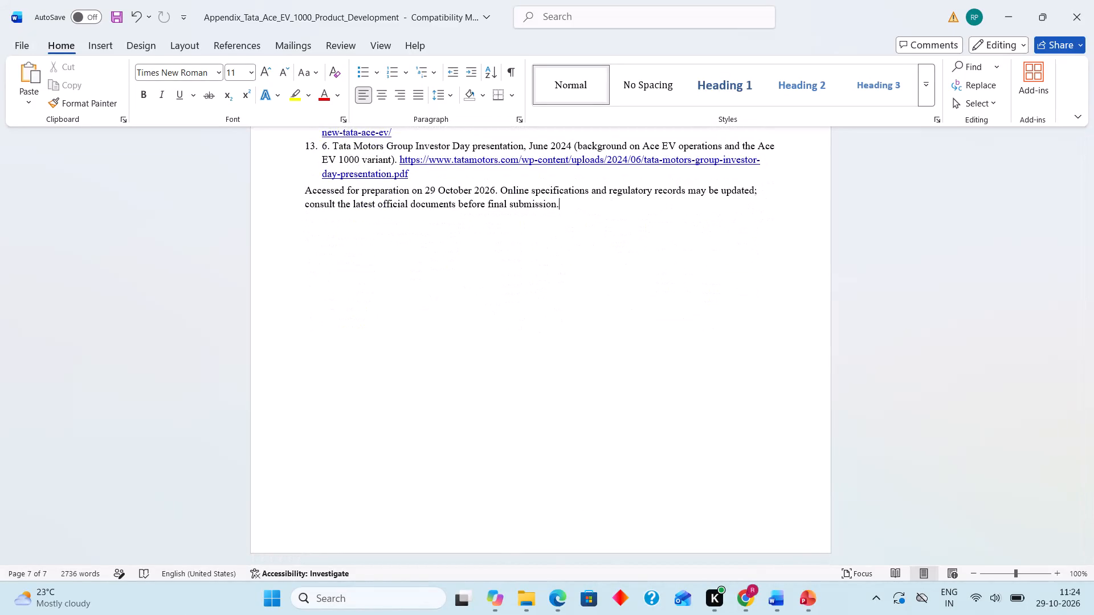
scroll(595, 329, "up", 3)
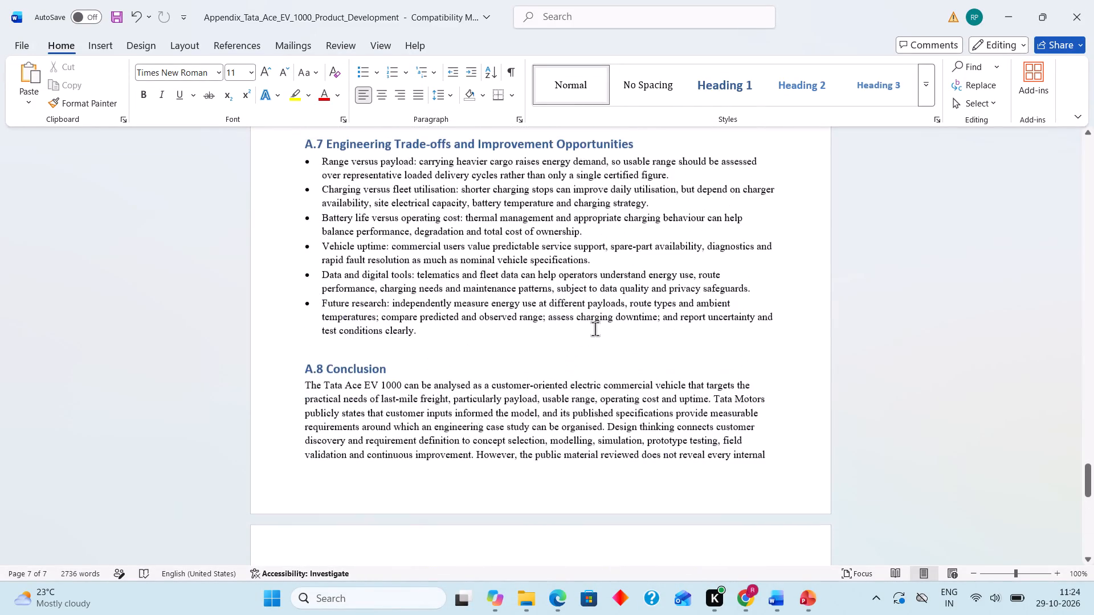
scroll(595, 329, "up", 8)
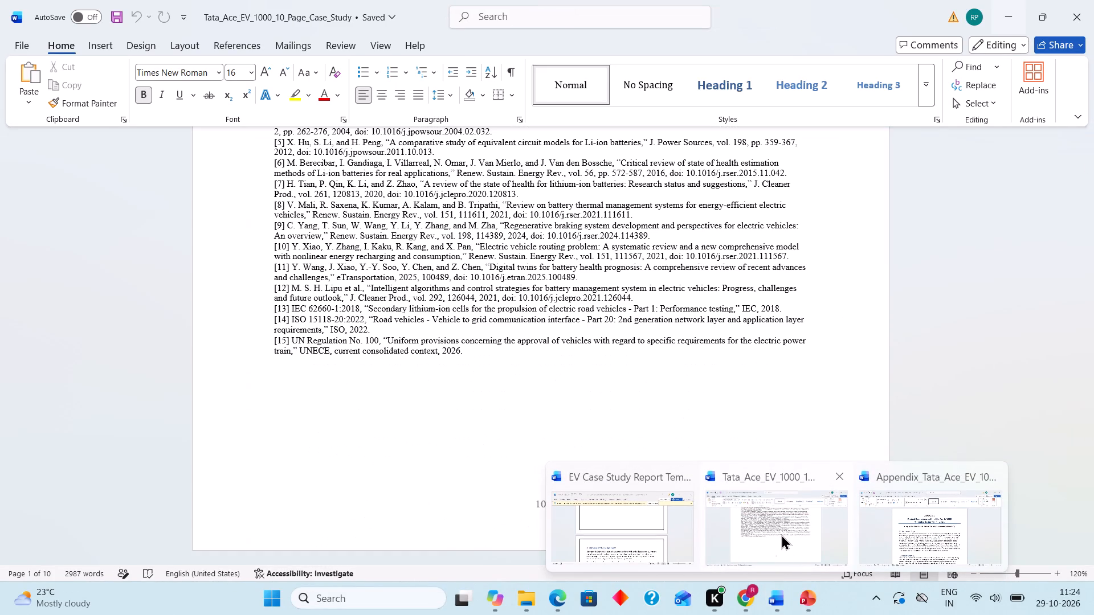
Switch to the Tata_Ace_EV_1000_10_Page_Case_Study document and remove the page break before the TABLE OF CONTENTS heading so it follows the Keywords.
left_click(782, 534)
scroll(769, 438, "up", 9)
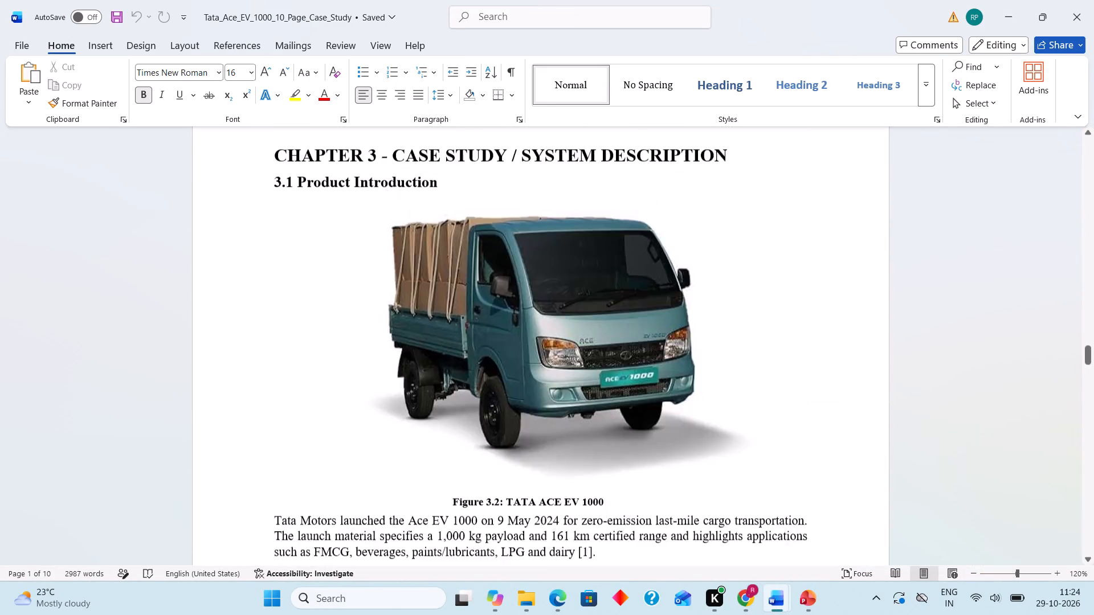
scroll(769, 438, "up", 4)
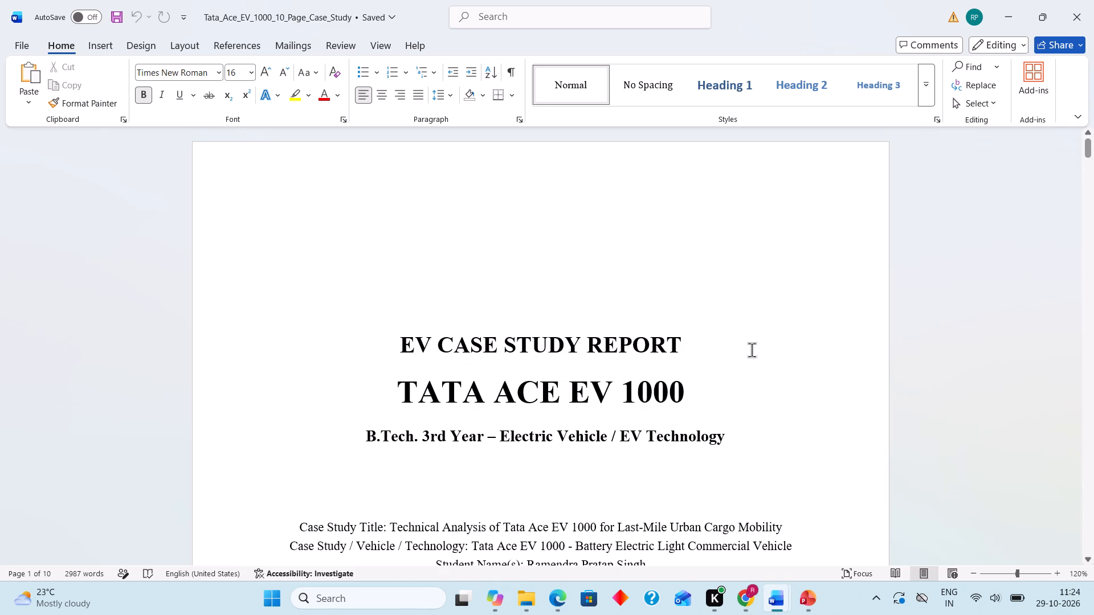
scroll(752, 350, "down", 8)
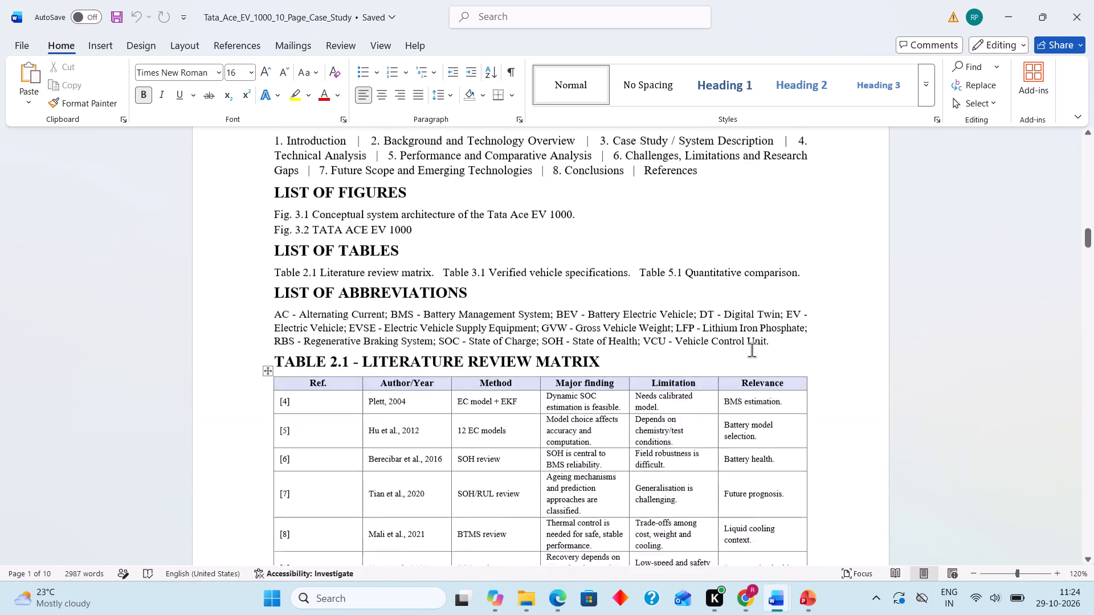
scroll(752, 350, "up", 3)
scroll(752, 350, "down", 3)
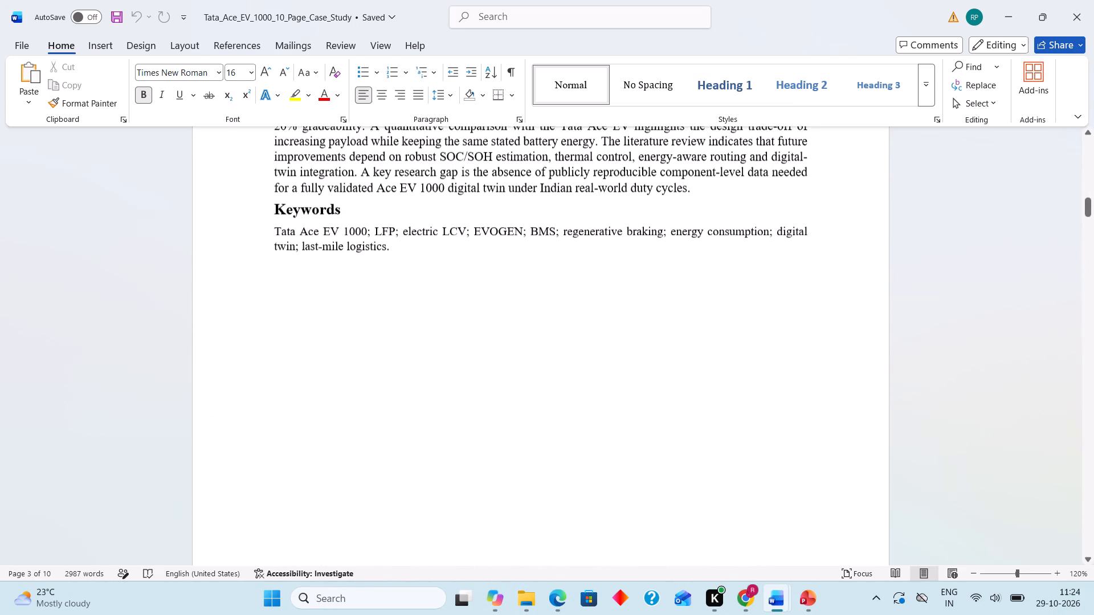
scroll(768, 326, "down", 1)
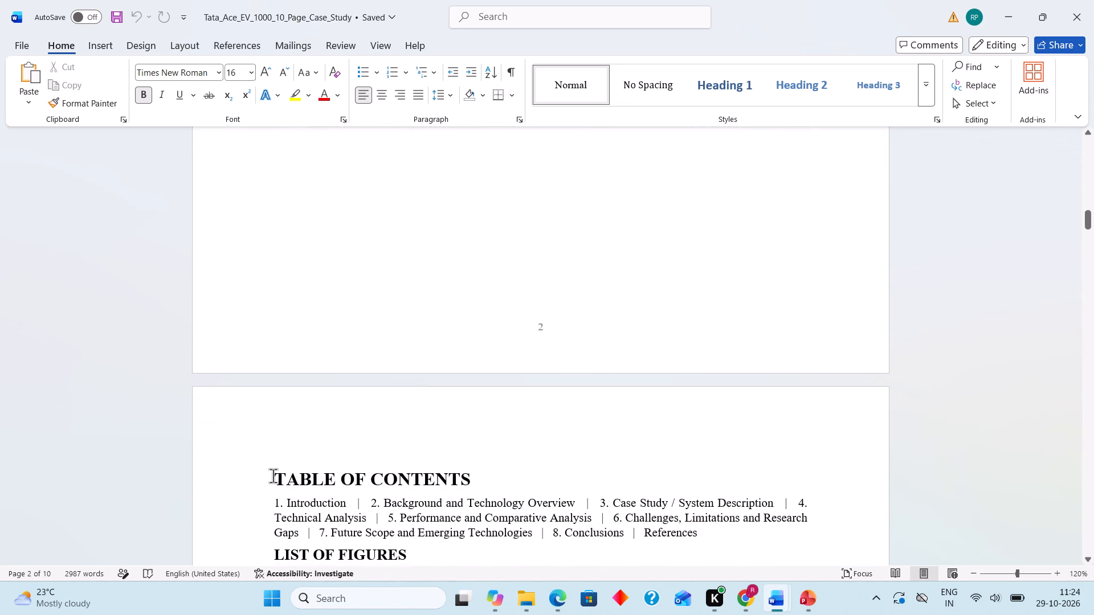
left_click(275, 475)
key("BackSpace")
key("BackSpace")
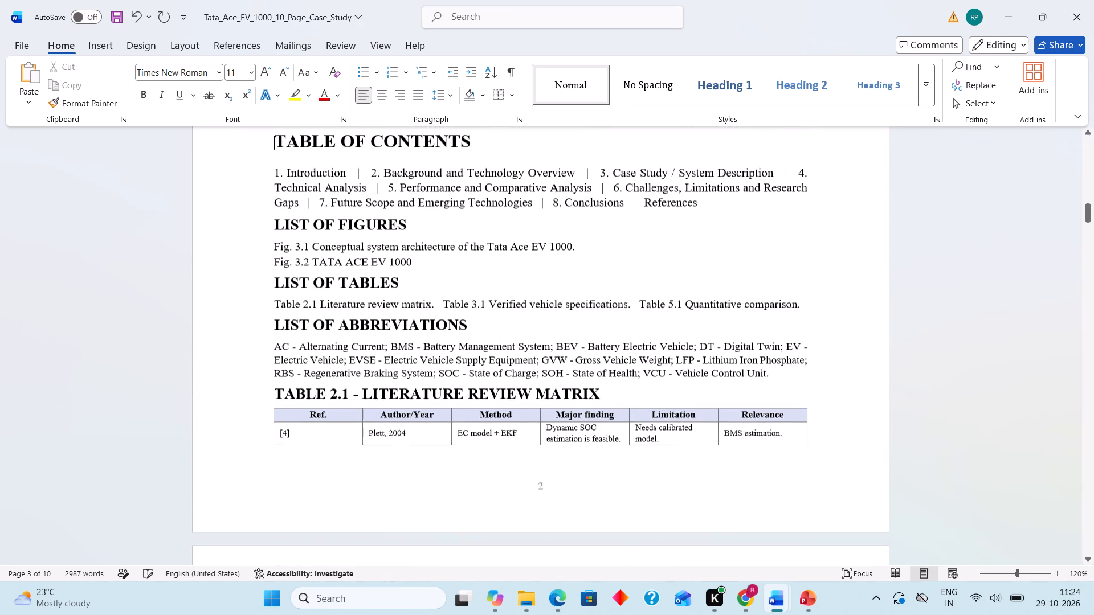
Examine the page layout of the case study from the Declaration through Table 2.1 to Chapter 1.
scroll(340, 489, "up", 3)
scroll(340, 489, "right", 1)
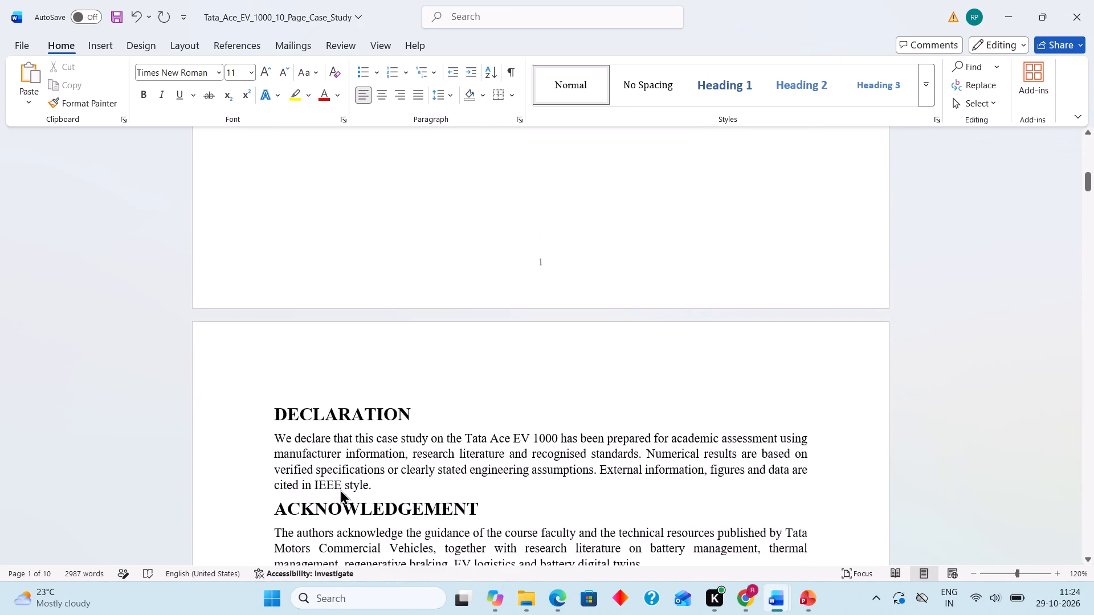
scroll(340, 489, "right", 1)
scroll(340, 489, "down", 2)
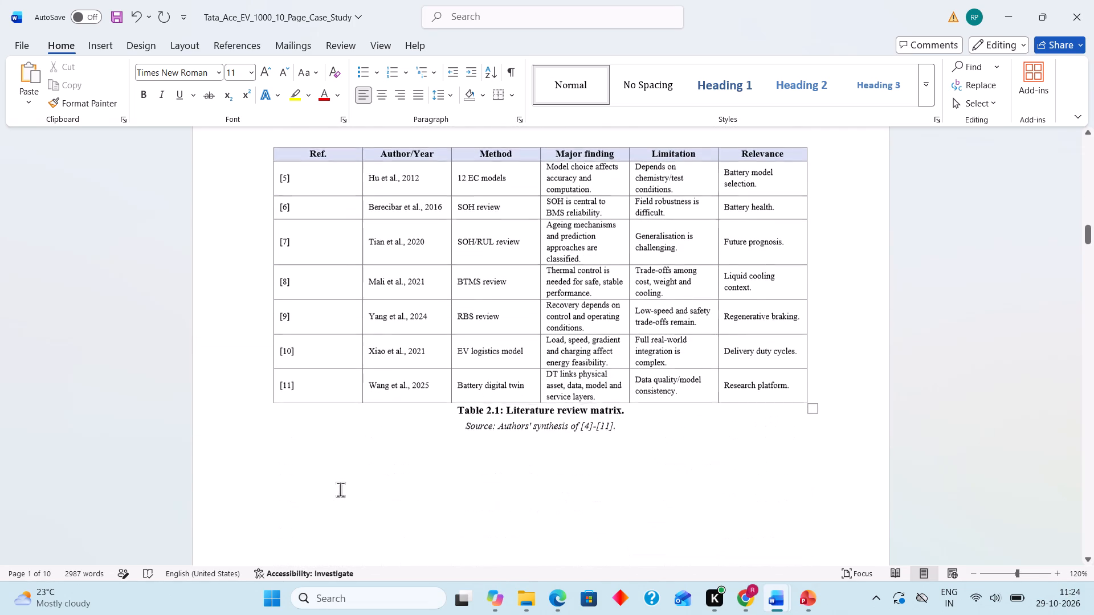
scroll(340, 489, "down", 3)
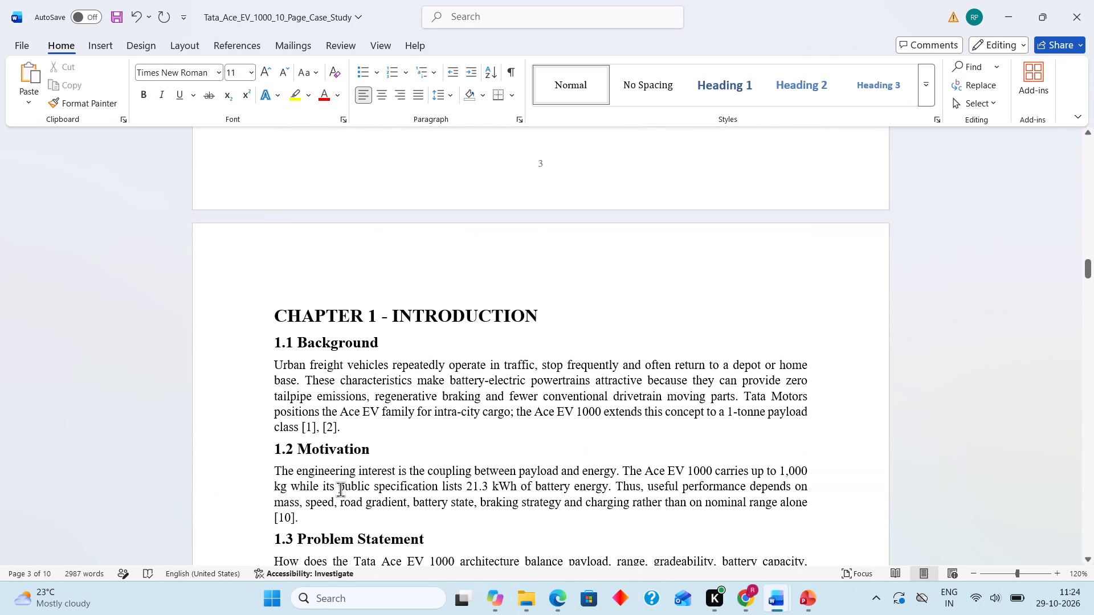
scroll(359, 317, "up", 5)
scroll(359, 317, "down", 1)
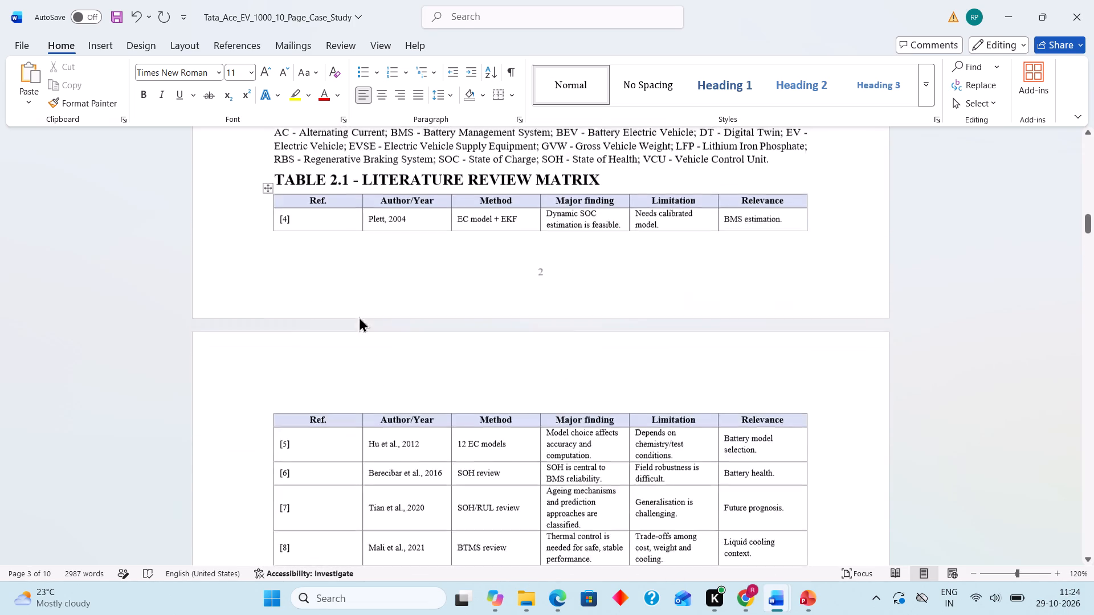
scroll(359, 317, "down", 2)
Place the text cursor before the TABLE 2.1 - LITERATURE REVIEW MATRIX heading.
scroll(359, 317, "up", 1)
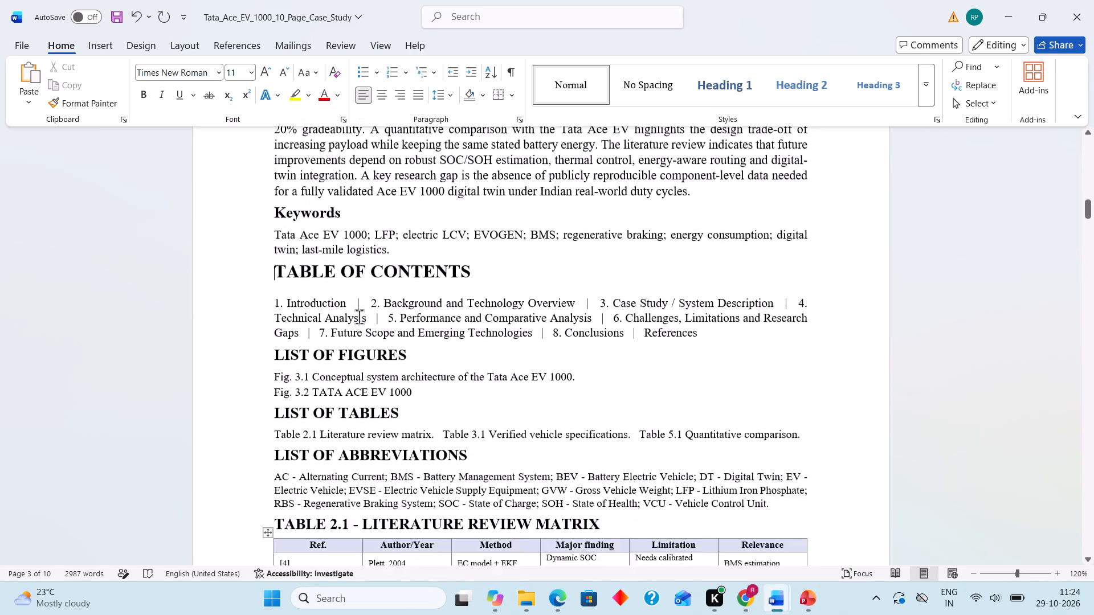
scroll(359, 317, "up", 1)
left_click(270, 390)
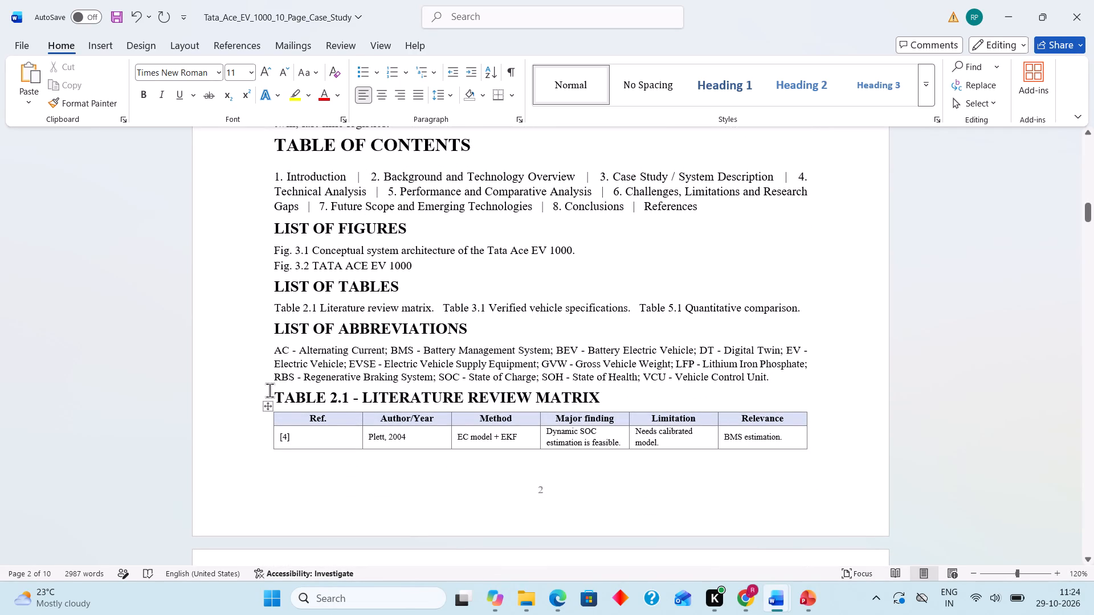